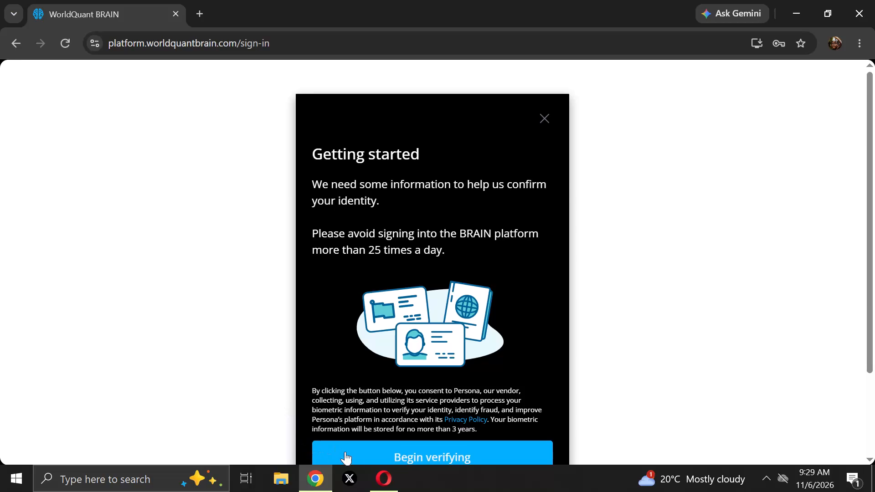
Begin the identity verification for the WorldQuant BRAIN sign-in and start the camera face check on this device.
click(355, 454)
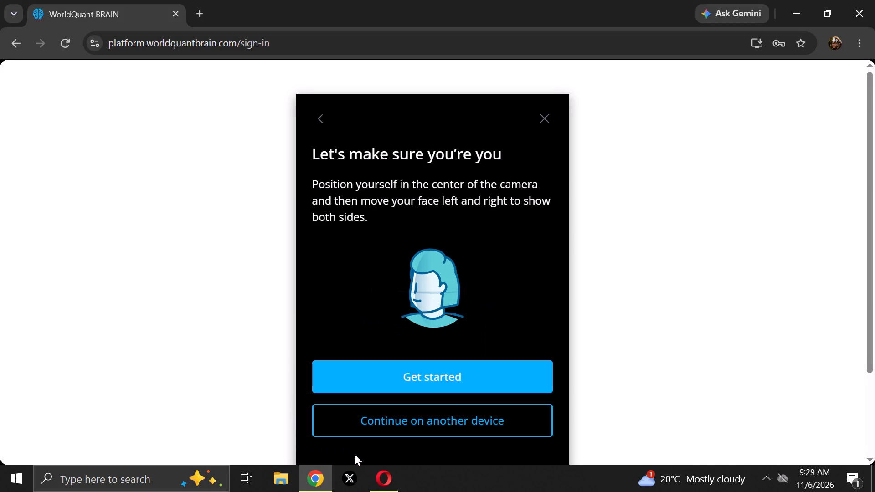
click(405, 371)
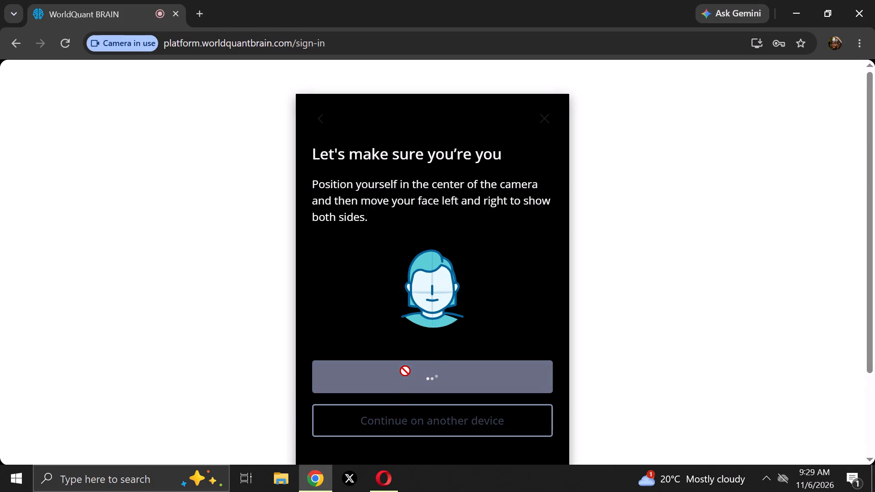
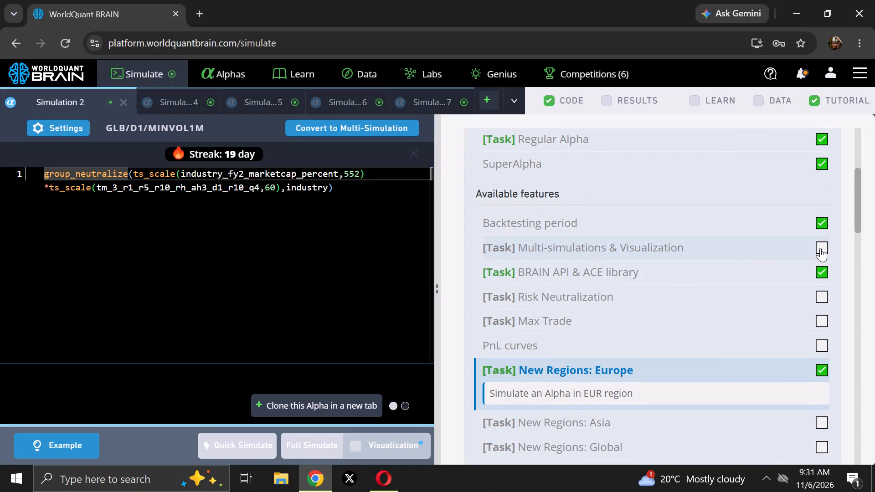
Review the tutorial's available features checklist, expanding the Multi-simulations & Visualization, Risk Neutralization and PnL curves entries, and examine the material below it.
click(820, 248)
click(823, 237)
click(823, 246)
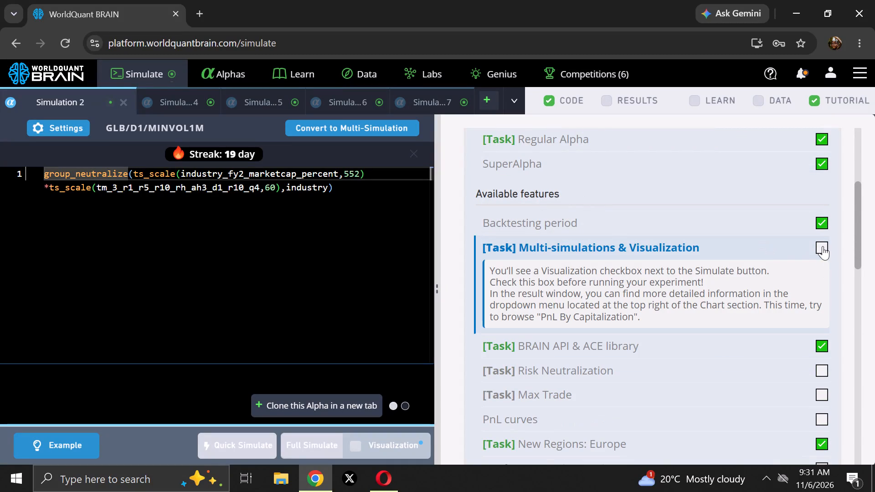
scroll(828, 358, down, 2)
click(822, 230)
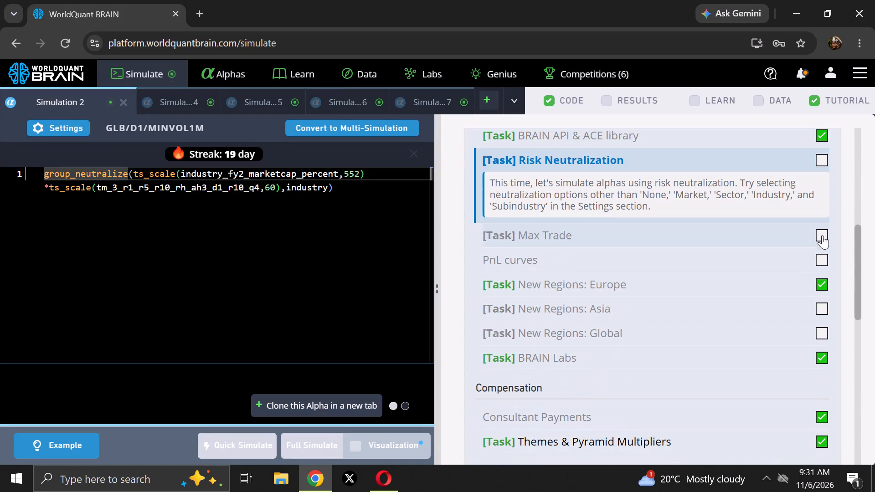
click(823, 264)
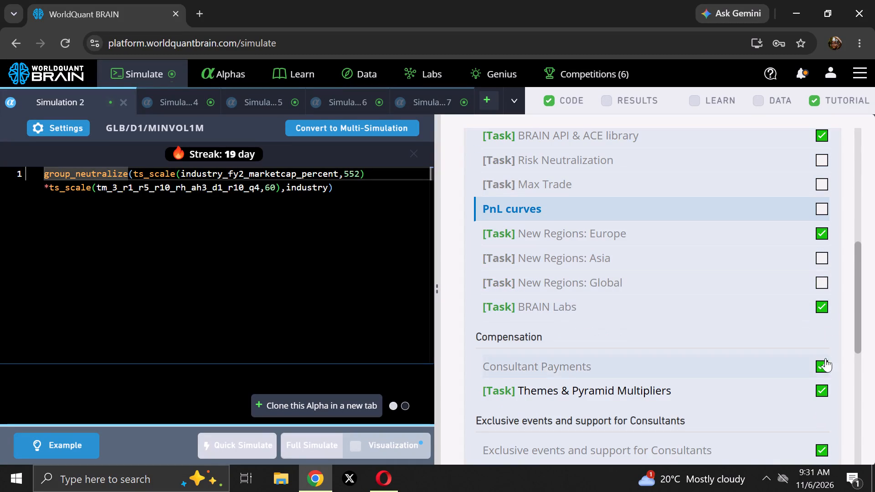
scroll(824, 418, down, 4)
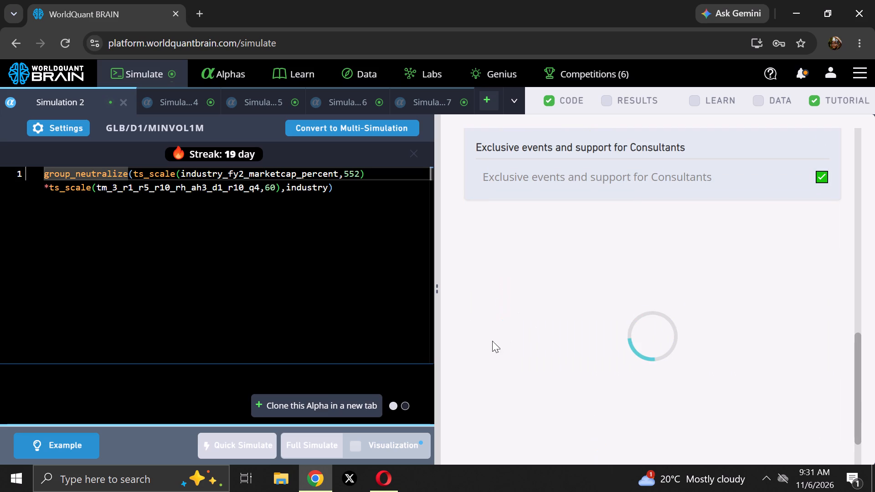
scroll(468, 321, down, 4)
scroll(471, 313, up, 3)
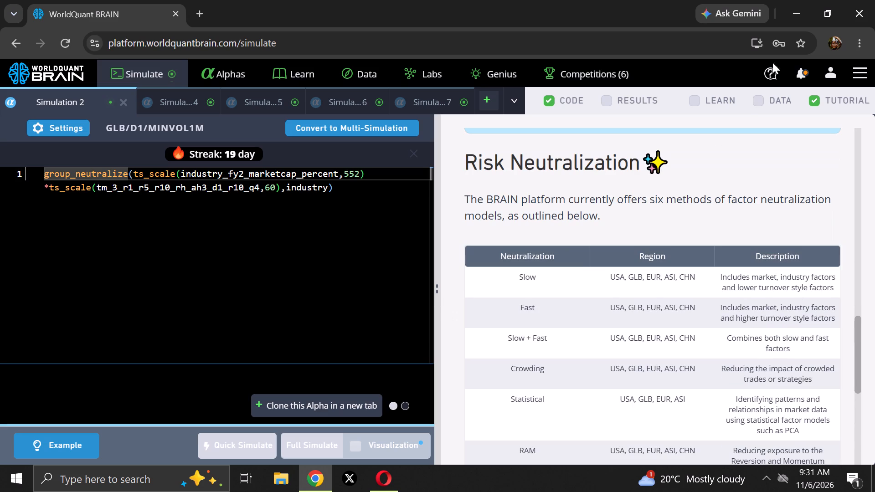
Open the user profile's performance metrics and examine the Base Payment and Submitted Alphas charts.
click(824, 72)
click(760, 103)
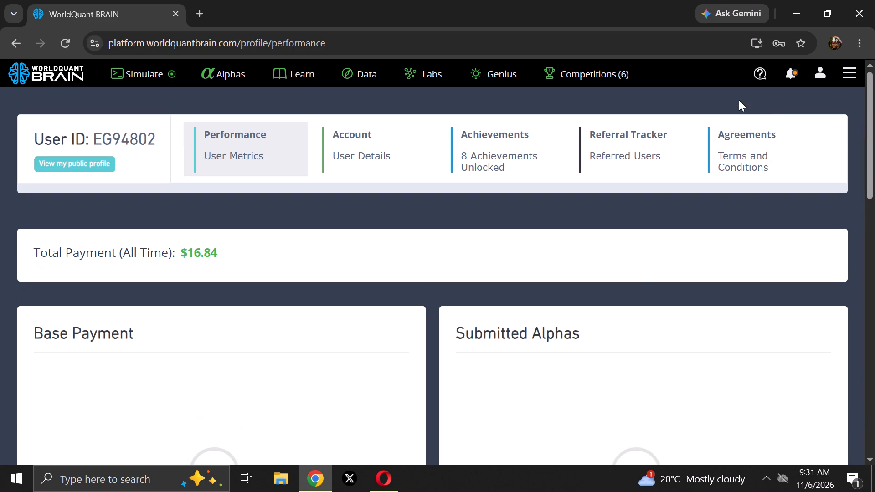
scroll(667, 127, down, 2)
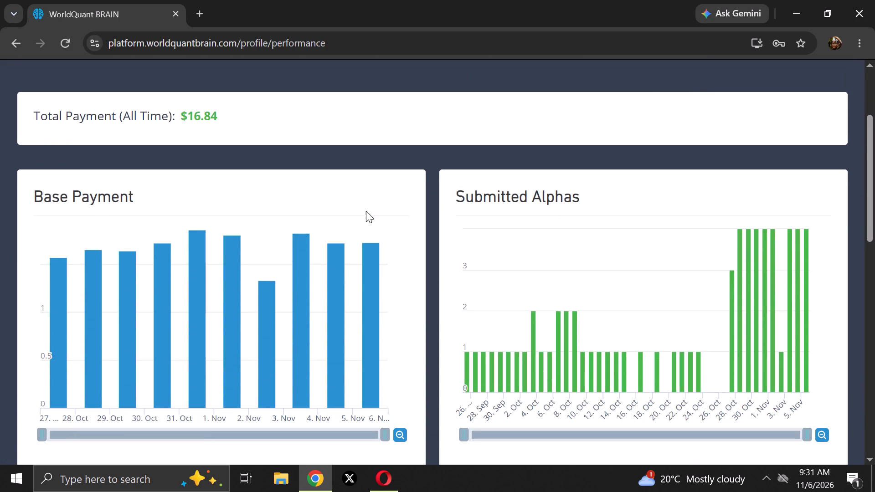
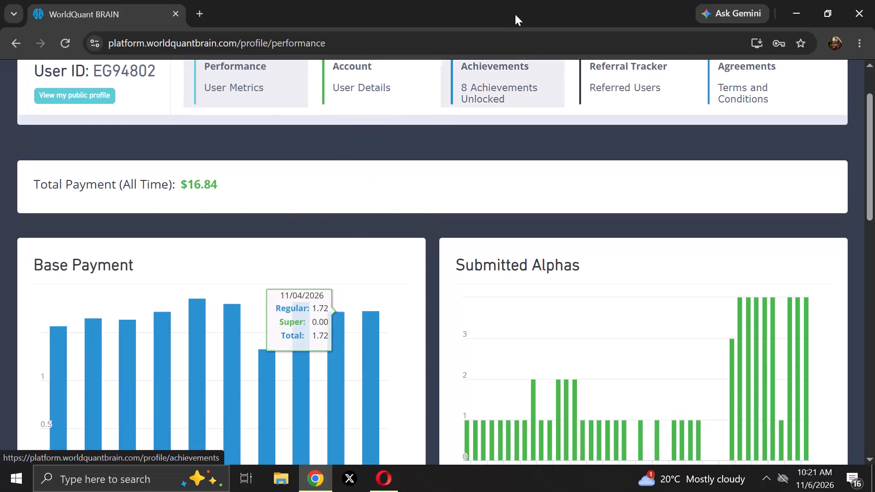
Return to the Simulate workspace and open Simulation 7 to view its code and PnL chart.
scroll(265, 171, up, 3)
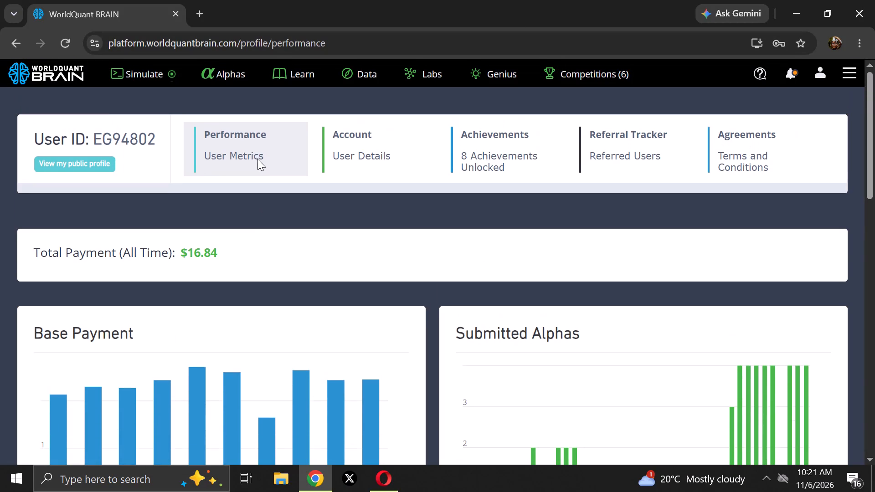
scroll(257, 159, up, 2)
click(145, 72)
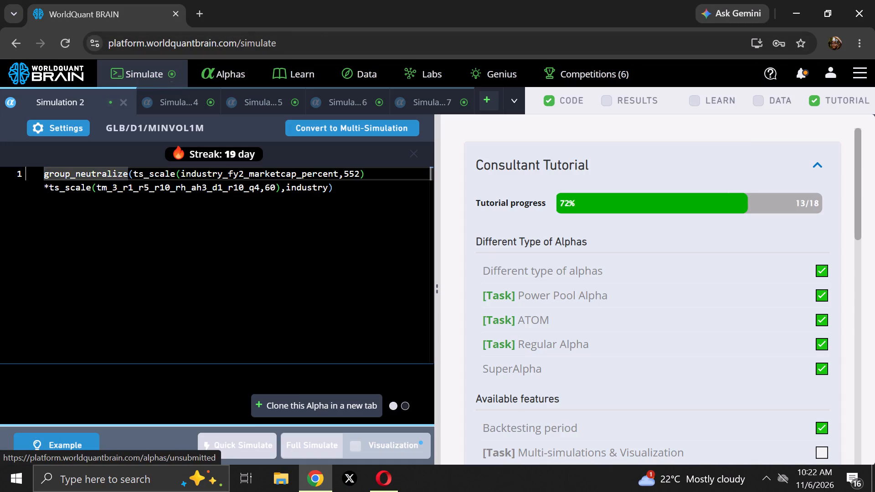
click(459, 95)
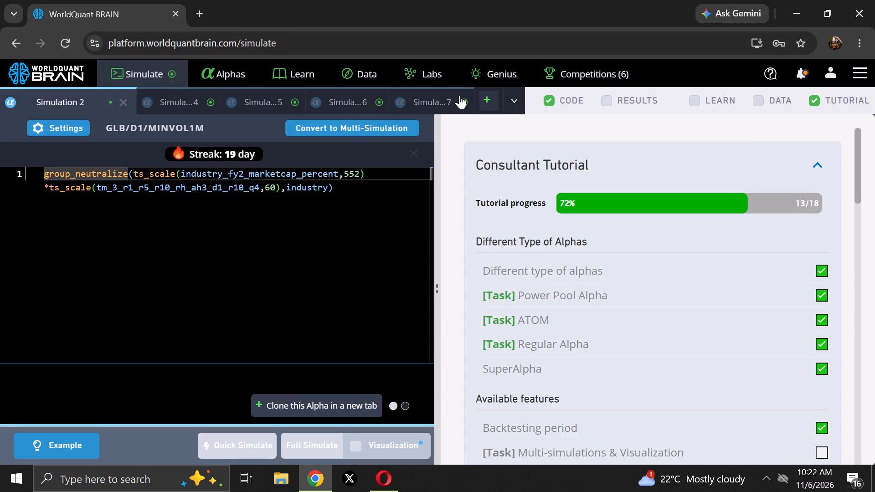
click(197, 278)
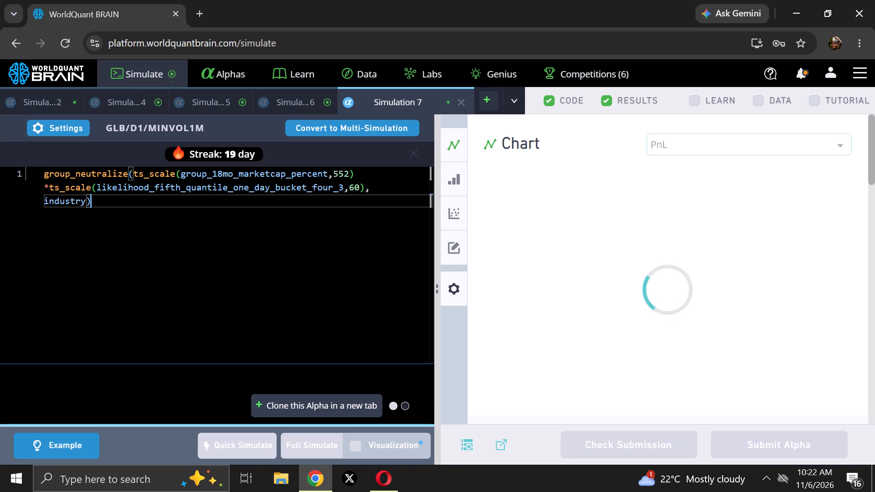
Reveal the test period results for Simulation 6 and submit its alpha.
click(313, 100)
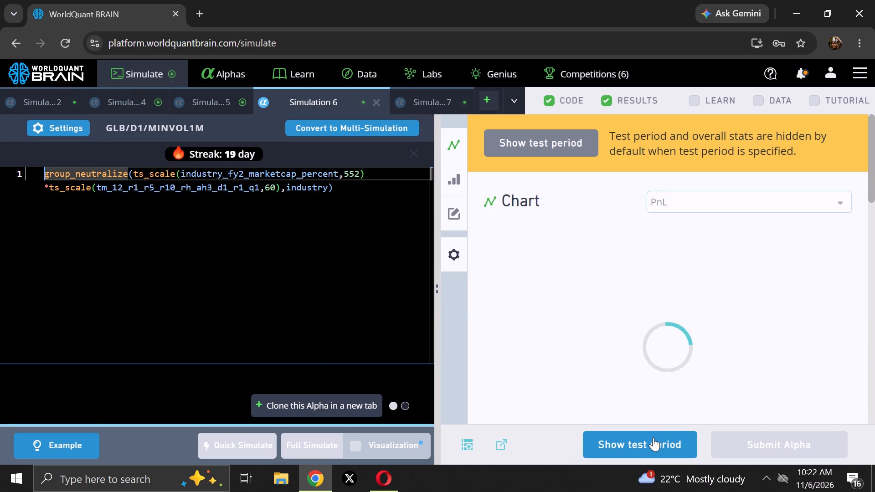
click(653, 437)
scroll(644, 323, down, 12)
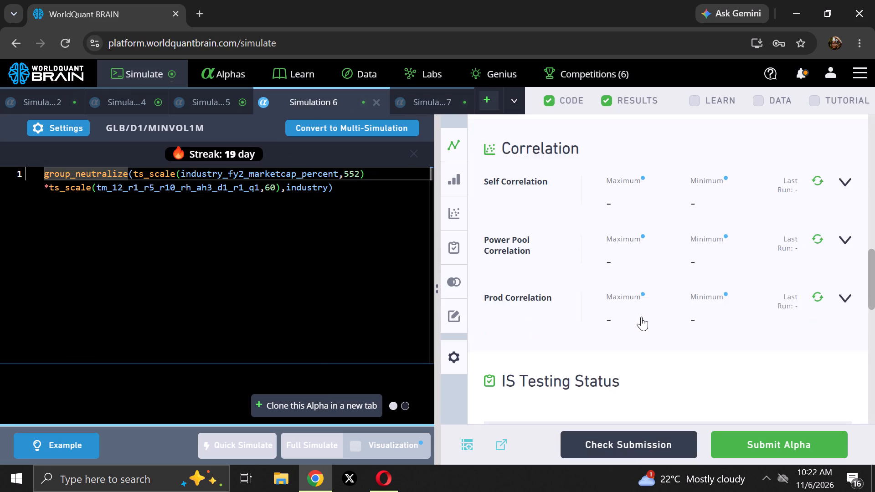
scroll(641, 317, down, 9)
click(778, 441)
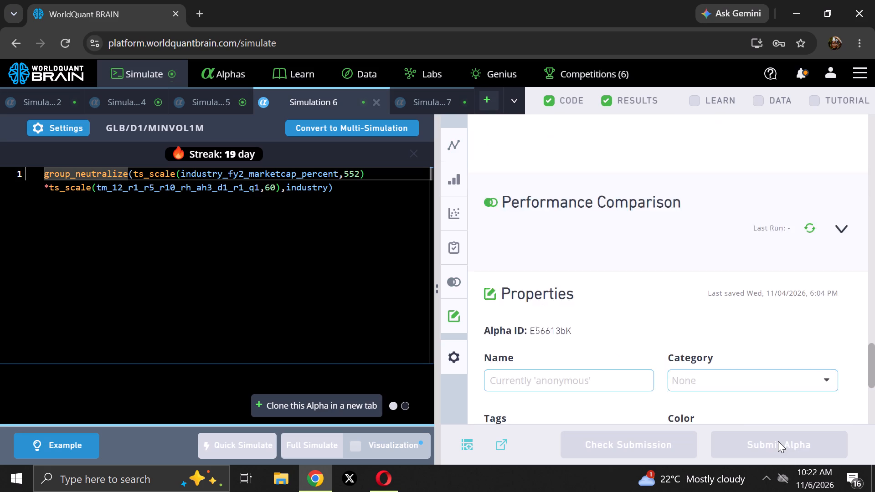
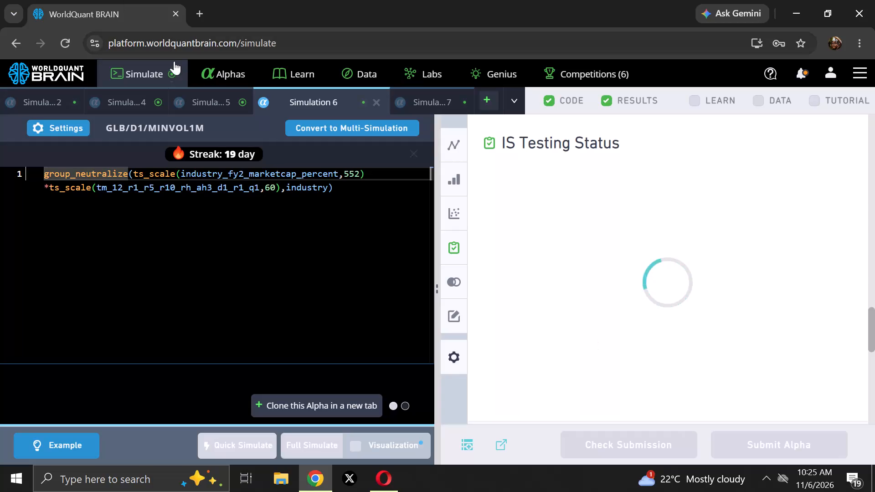
Switch to Simulation 5, check its submission, and submit its alpha, following the results down to the description.
click(195, 95)
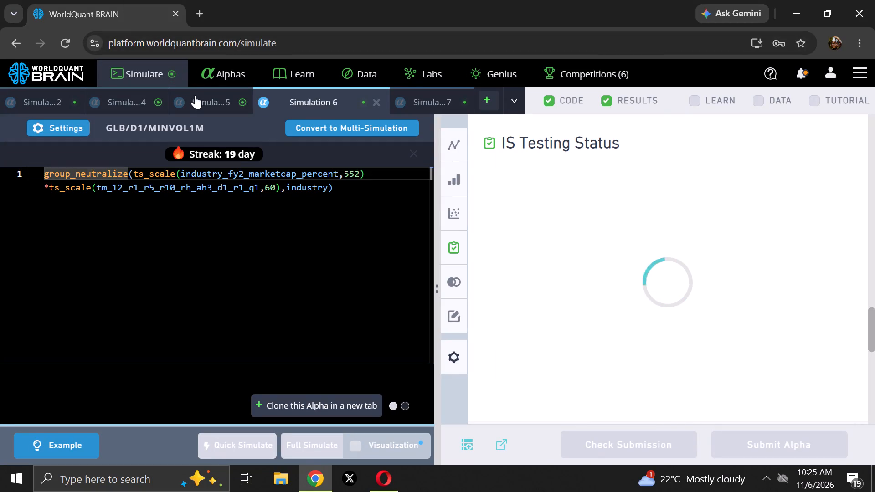
click(631, 442)
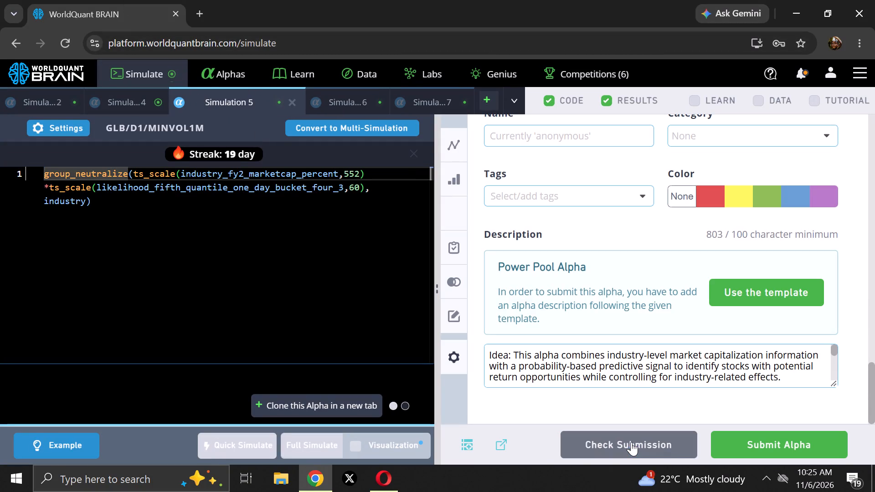
click(754, 441)
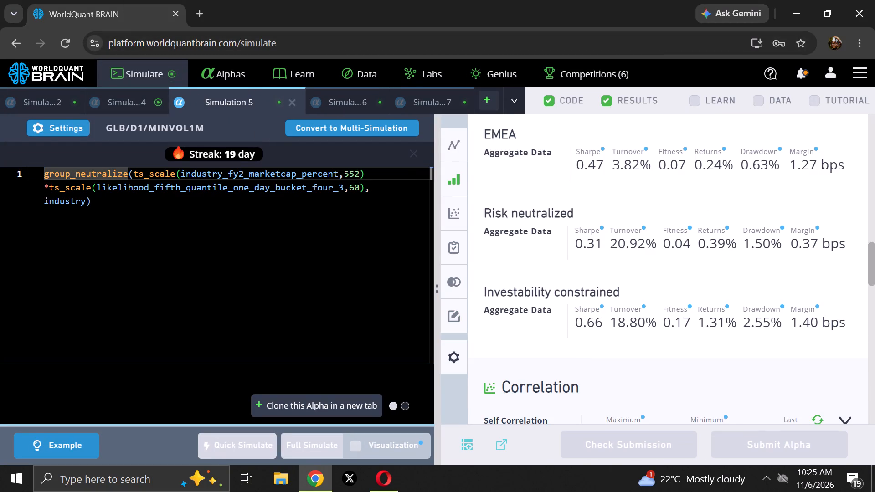
scroll(611, 304, down, 3)
scroll(685, 368, down, 7)
scroll(575, 311, down, 5)
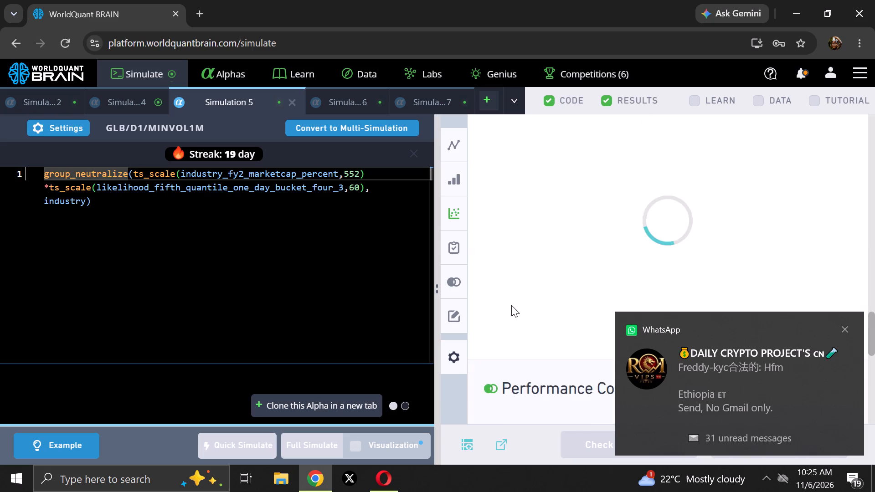
scroll(520, 286, down, 8)
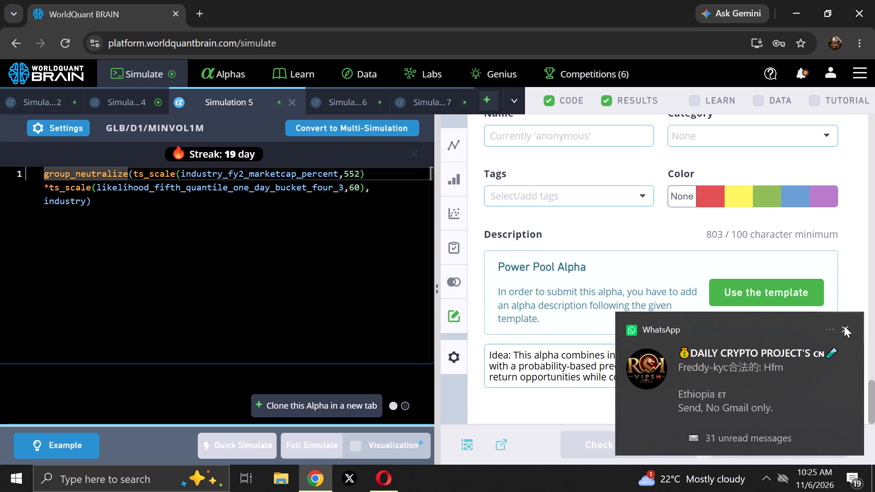
Dismiss the WhatsApp notification and examine Simulation 5's IS testing status, PnL chart and test-period IS Summary.
click(844, 326)
scroll(563, 320, up, 7)
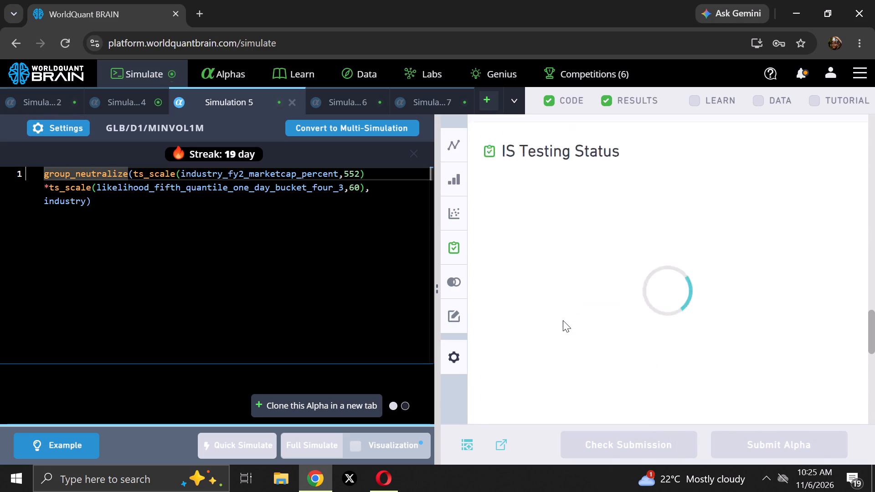
scroll(563, 320, up, 17)
scroll(571, 320, up, 8)
scroll(571, 320, down, 2)
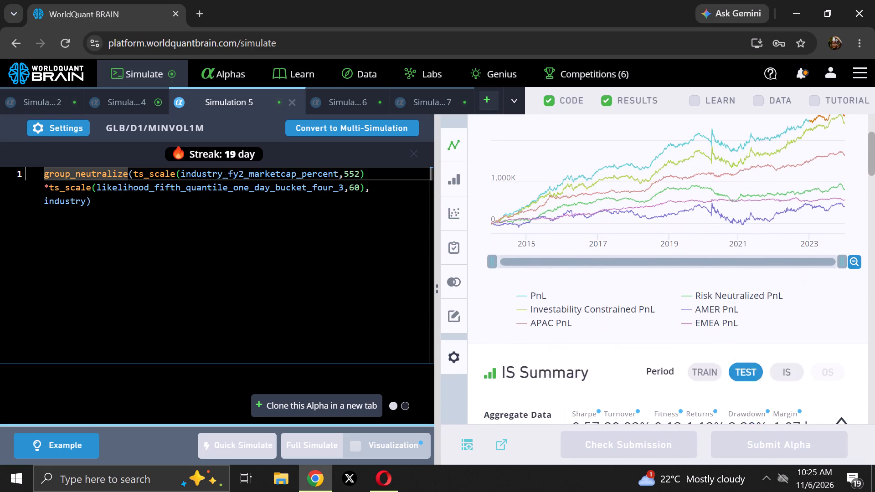
scroll(571, 321, down, 1)
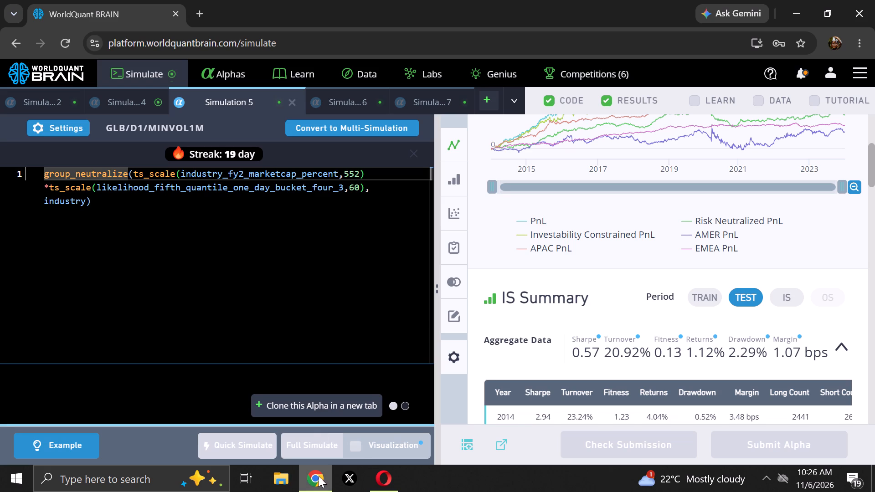
Open the Windows notification centre.
click(847, 480)
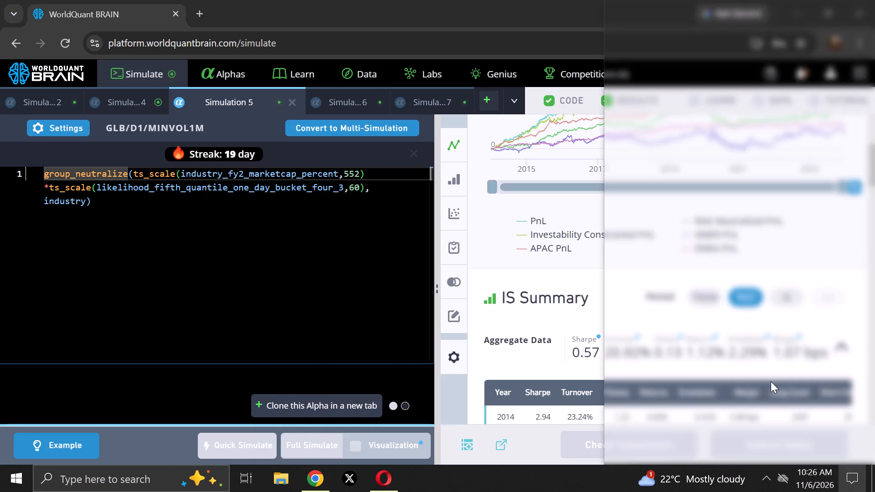
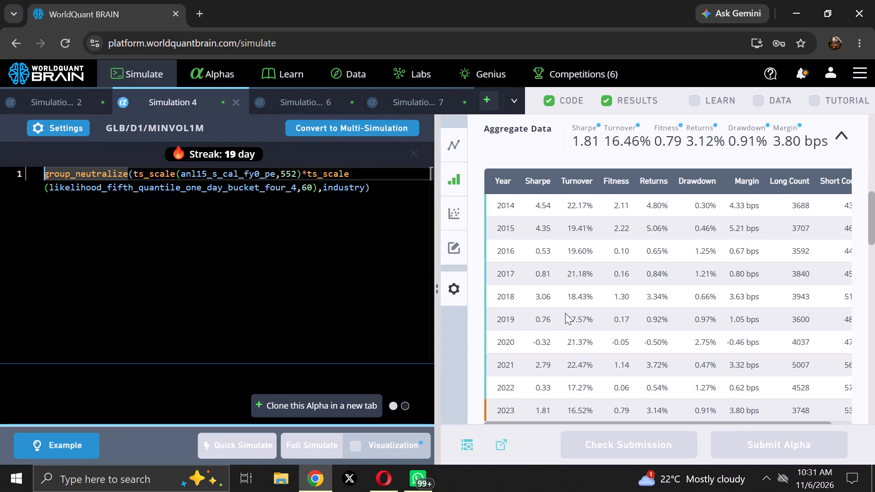
Review Simulation 4's yearly aggregate data, correlation section and alpha description.
scroll(573, 299, down, 3)
scroll(573, 298, up, 9)
scroll(573, 298, down, 19)
scroll(572, 298, down, 10)
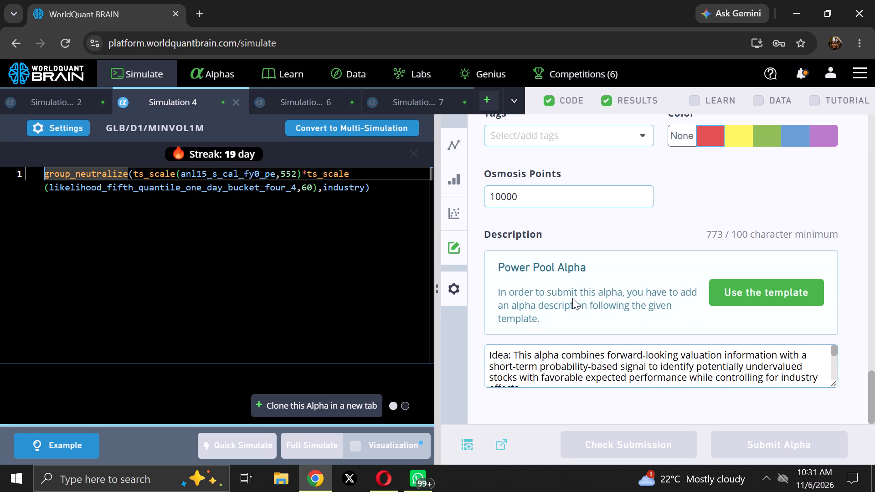
scroll(572, 298, up, 6)
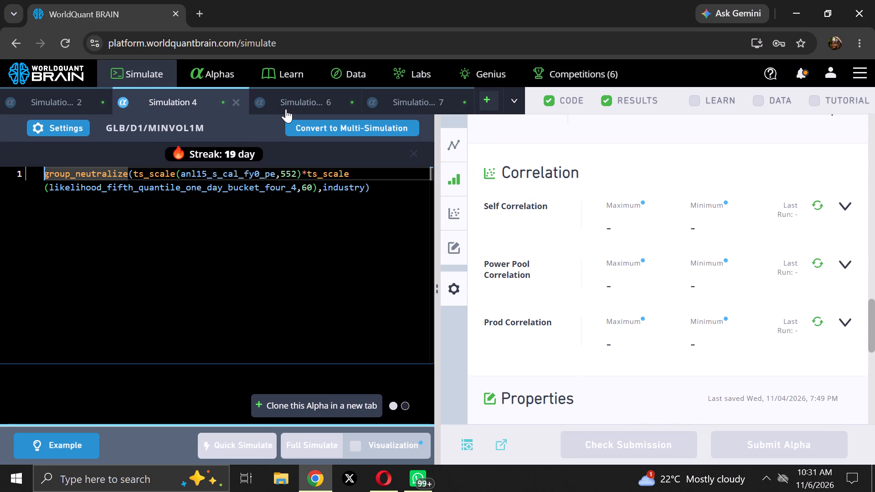
Switch to Simulation 6 and examine its properties, description, IS Testing Status and correlation sections.
click(295, 98)
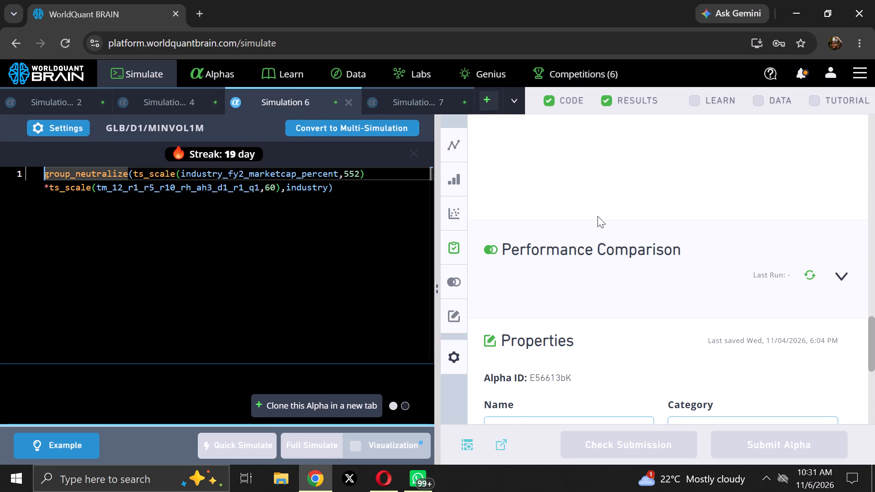
scroll(597, 216, down, 7)
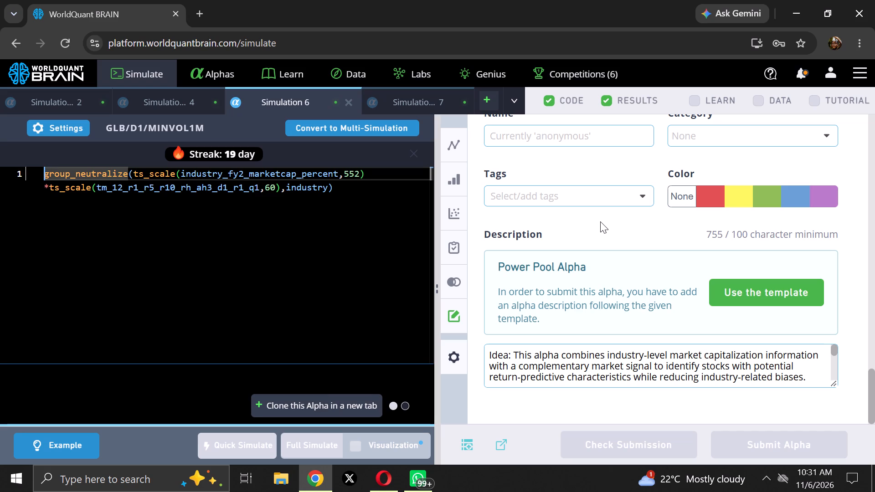
scroll(731, 312, up, 6)
scroll(731, 312, down, 2)
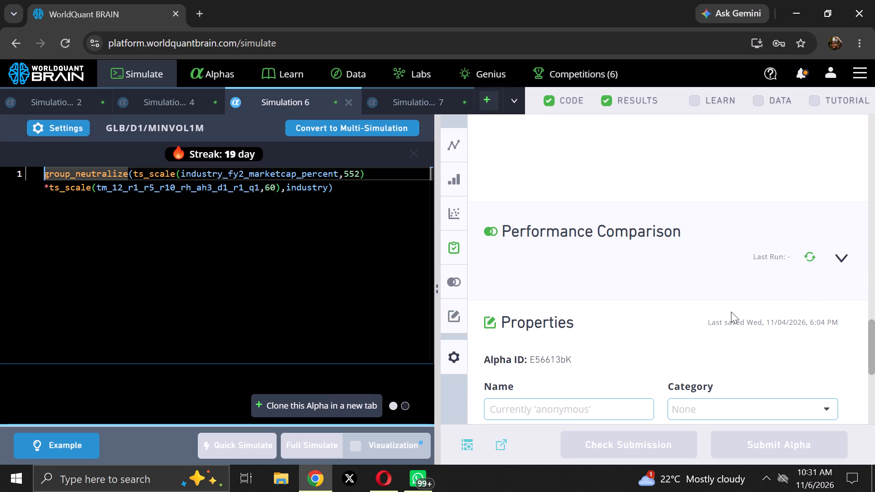
scroll(784, 279, up, 4)
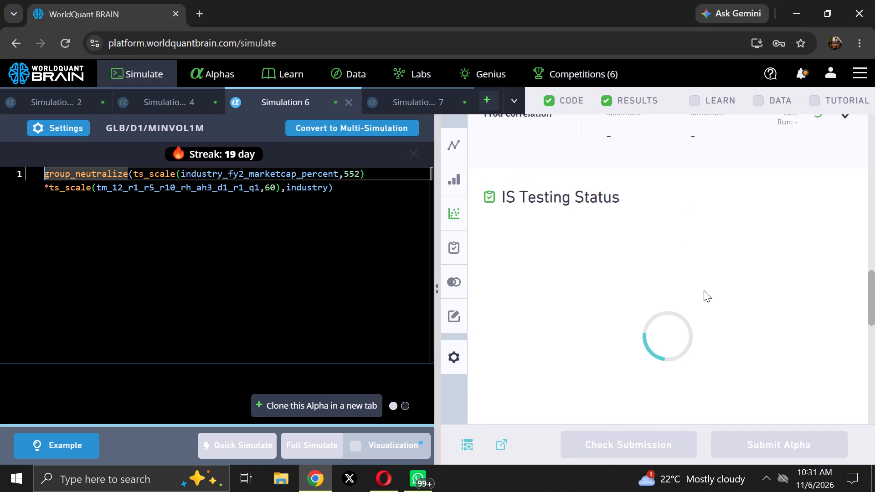
scroll(704, 290, up, 5)
scroll(719, 303, down, 1)
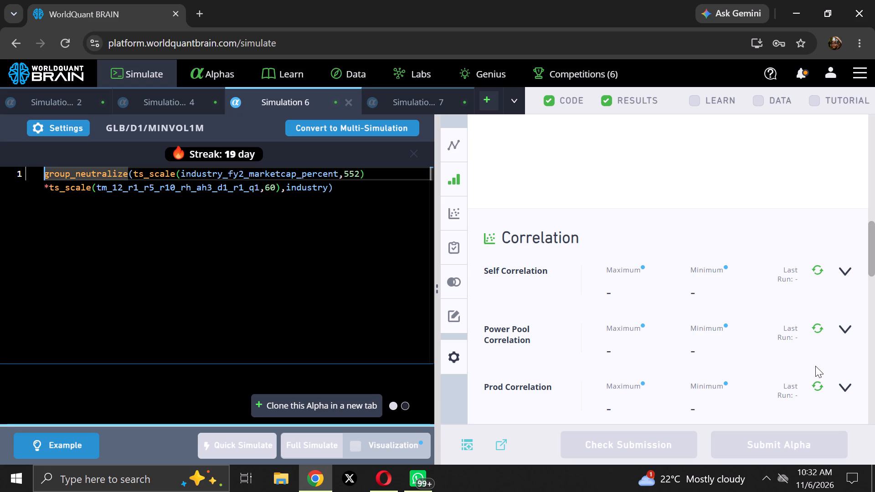
Run the Prod, Power Pool and Self Correlation checks for Simulation 6.
click(819, 388)
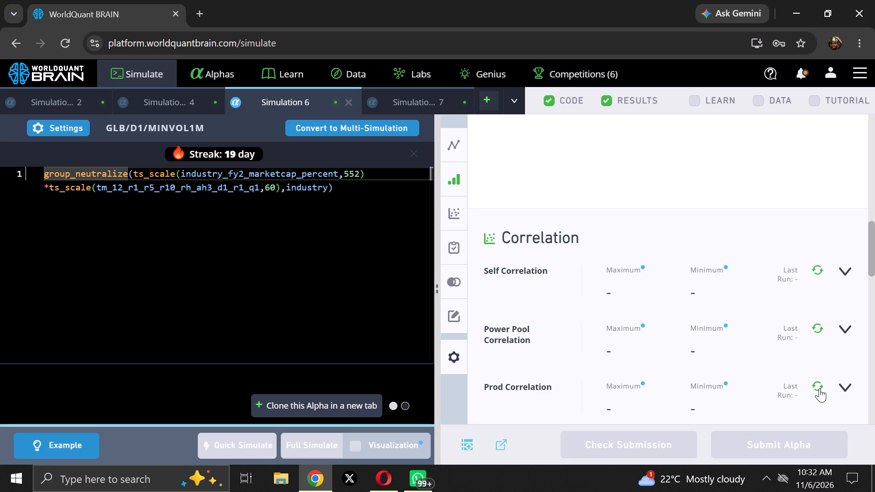
click(818, 384)
click(817, 325)
click(816, 269)
scroll(746, 334, down, 1)
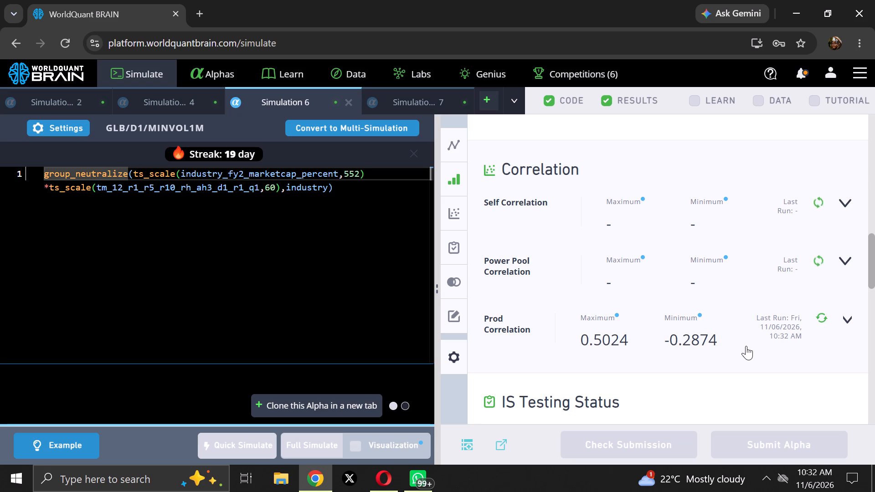
scroll(554, 292, up, 4)
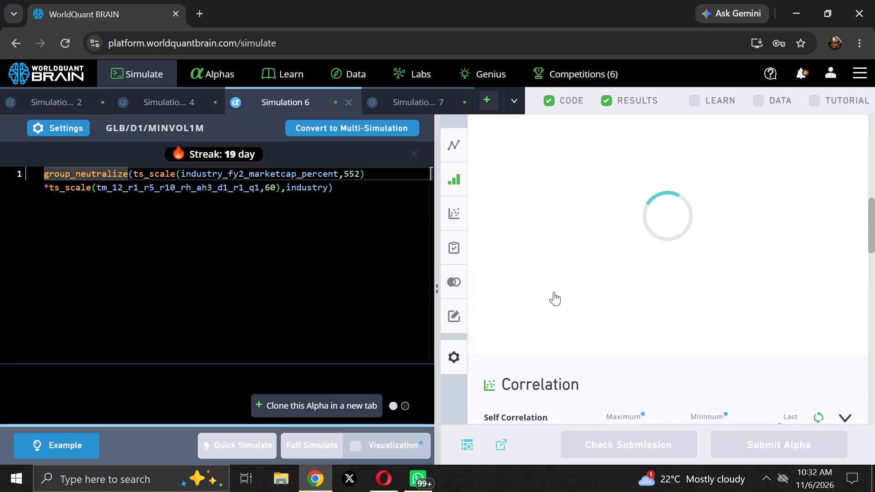
Switch to Simulation 7 and review its IS Summary, dismissing the incoming message notifications.
click(423, 92)
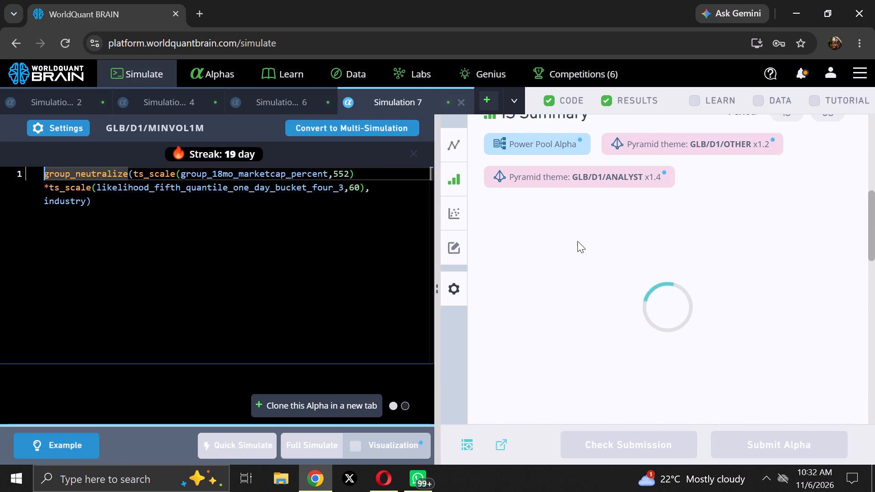
scroll(581, 243, up, 2)
scroll(581, 243, down, 1)
scroll(581, 243, up, 3)
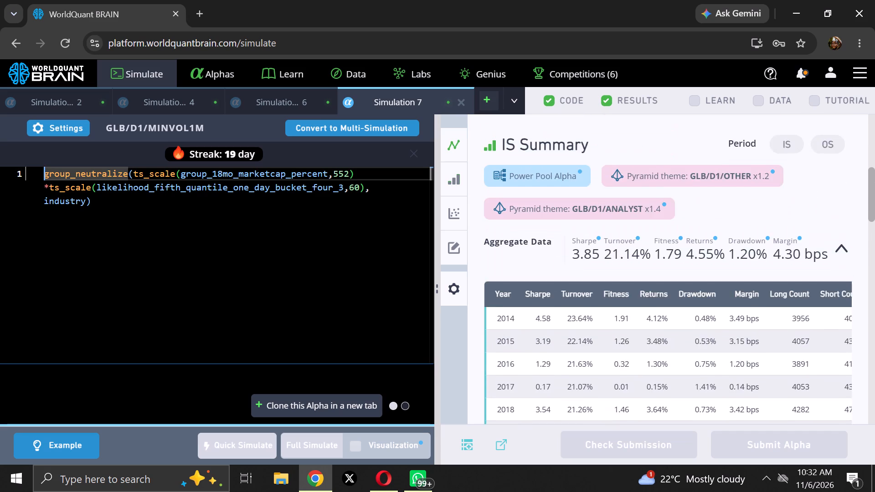
scroll(581, 243, up, 1)
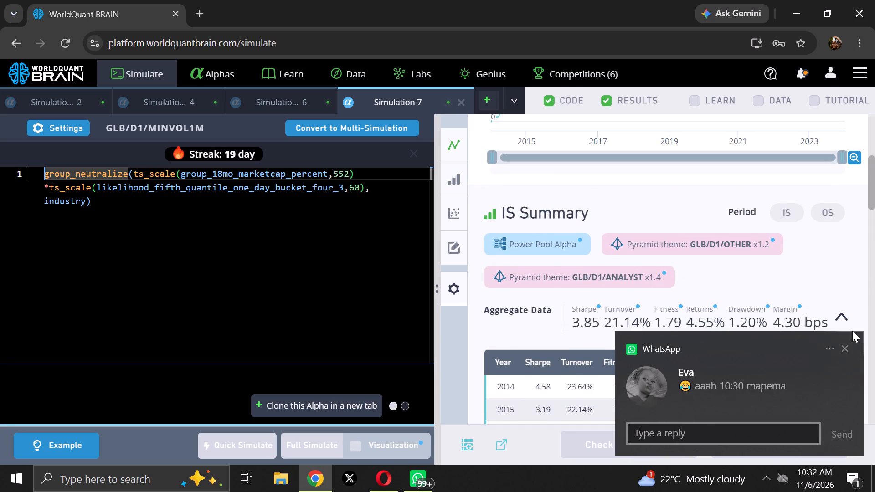
click(847, 348)
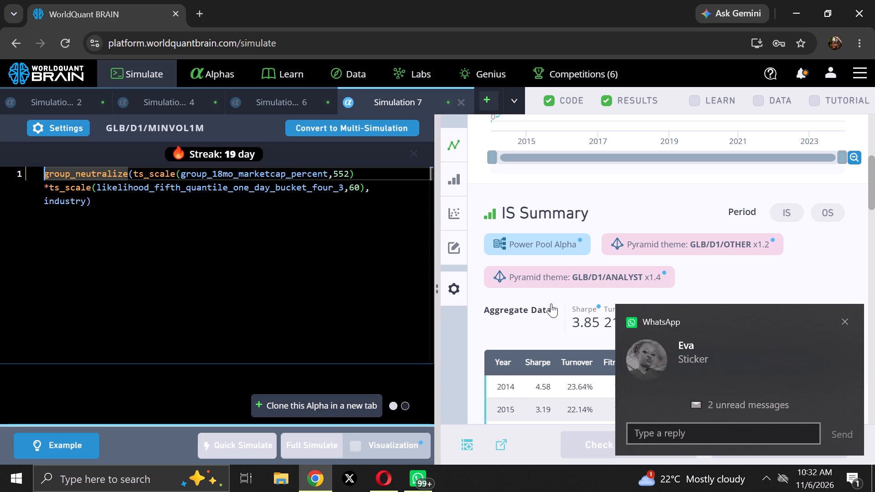
click(844, 322)
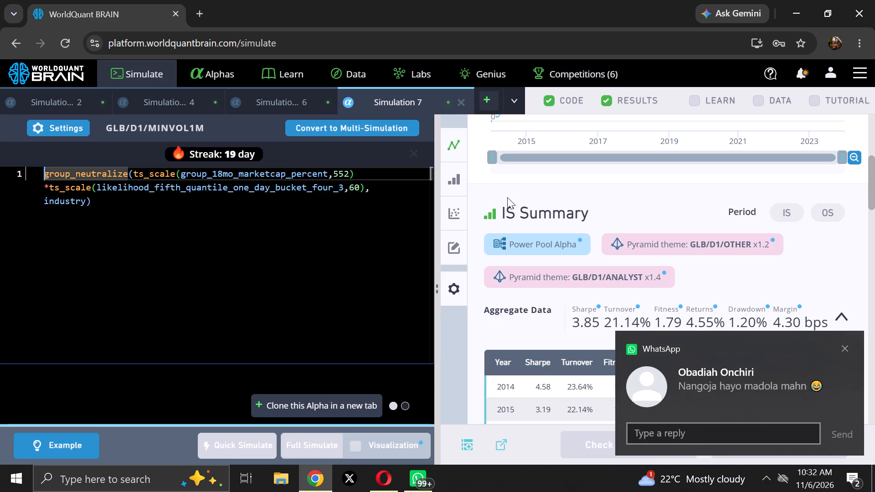
Close all the open simulations: 7, 6, 4 and 2.
click(459, 105)
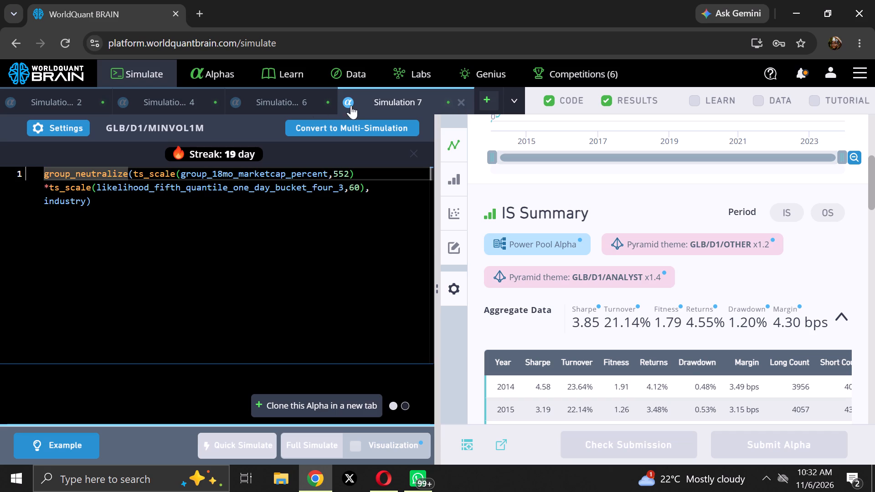
click(398, 100)
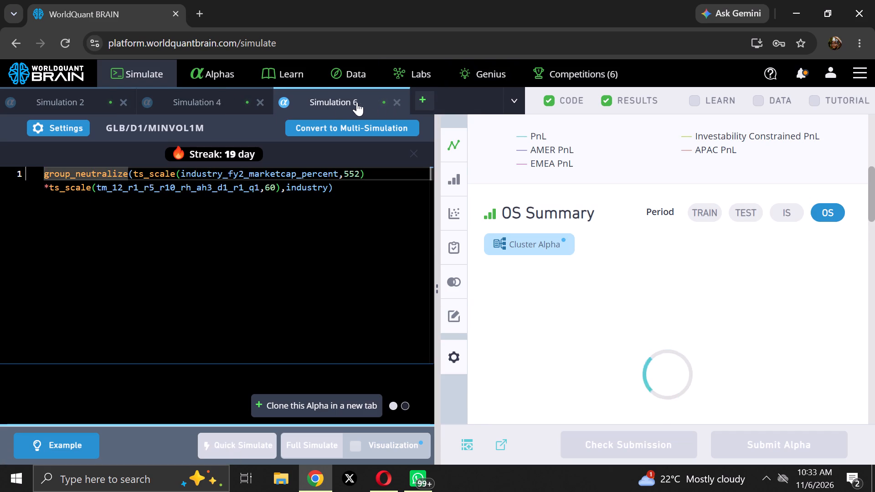
click(261, 97)
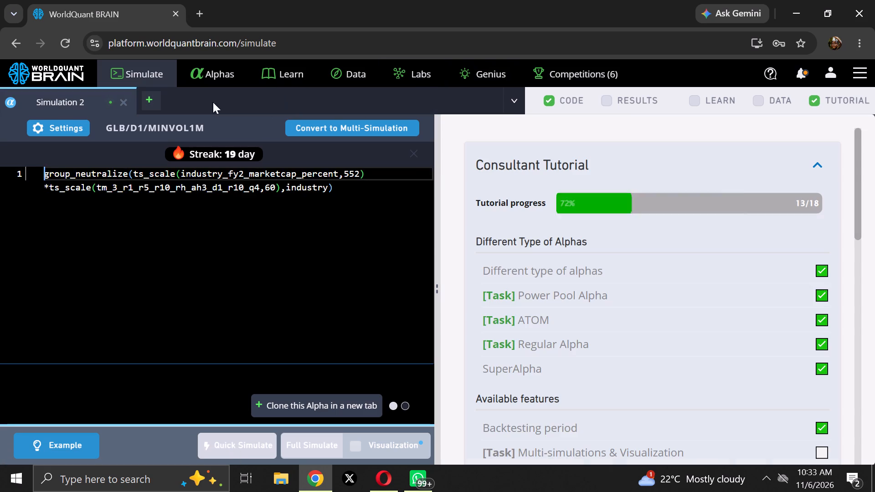
click(124, 105)
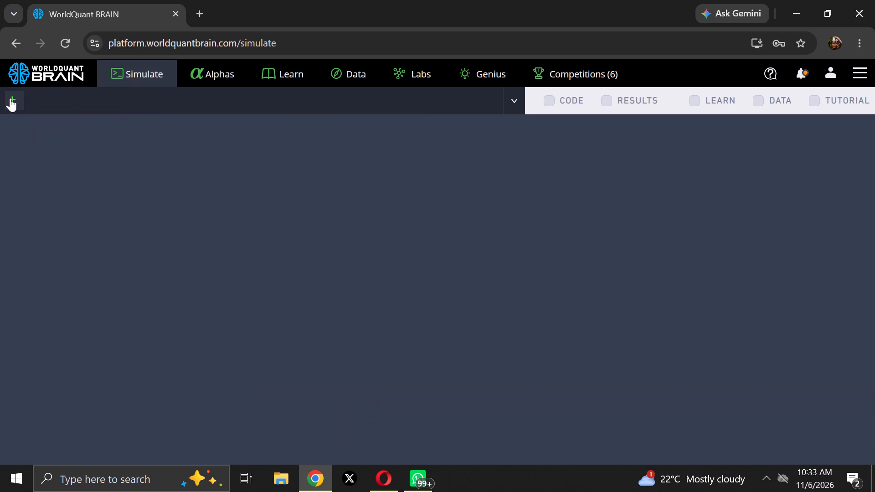
Create a new blank alpha simulation in the emptied workspace.
click(10, 98)
click(64, 143)
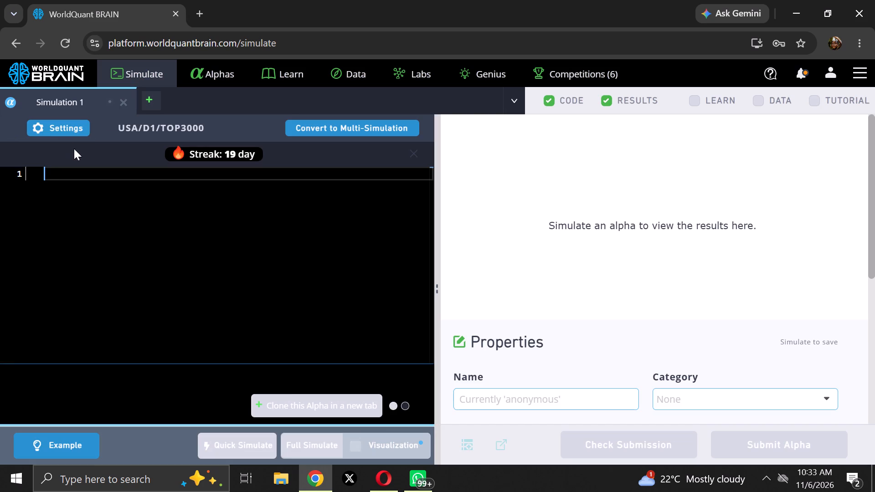
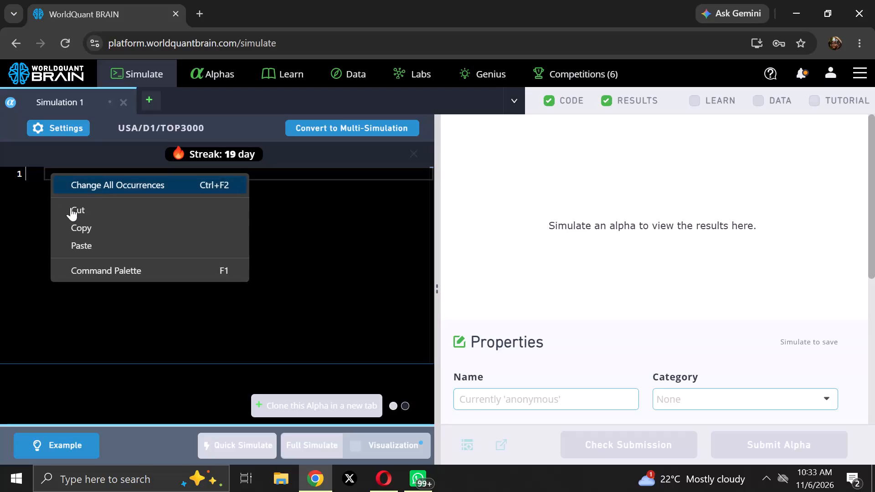
Paste the copied expression ts_backfill(ts_arg_min(vec_avg(fnd23_annfv_value), 252) * ts_rank(oth335_combined_all_region_linear, 235), 126) into the empty Simulation 1 code editor.
click(98, 245)
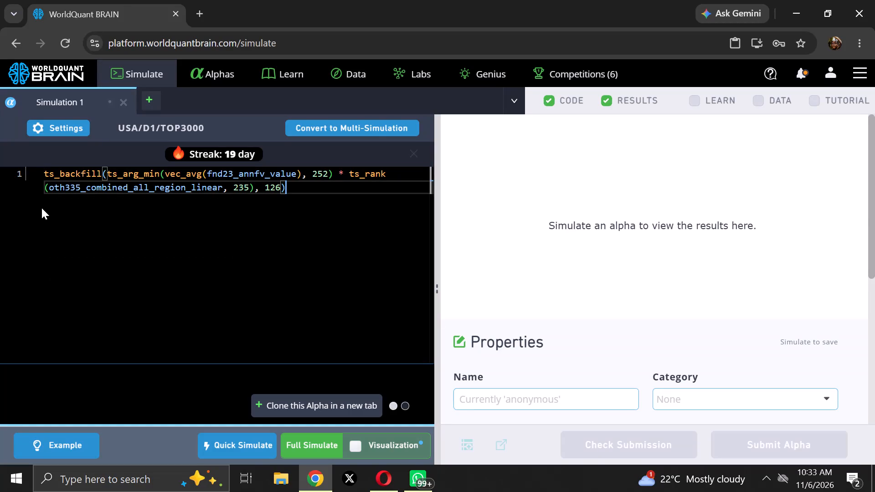
Set the region to ASI in the Simulation 1 settings.
click(39, 132)
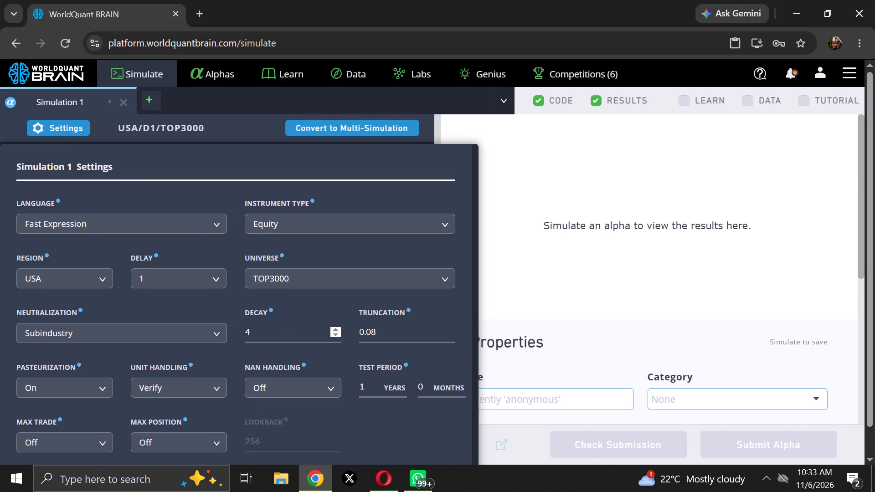
scroll(289, 339, down, 2)
click(48, 250)
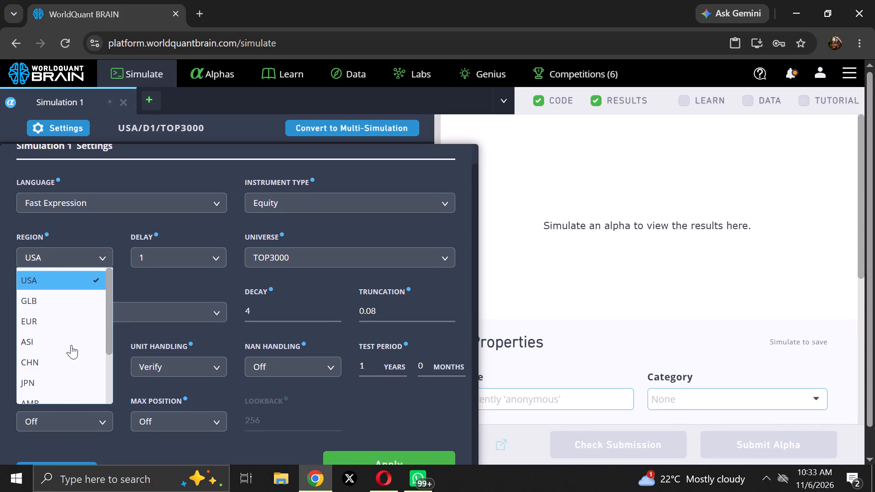
click(71, 345)
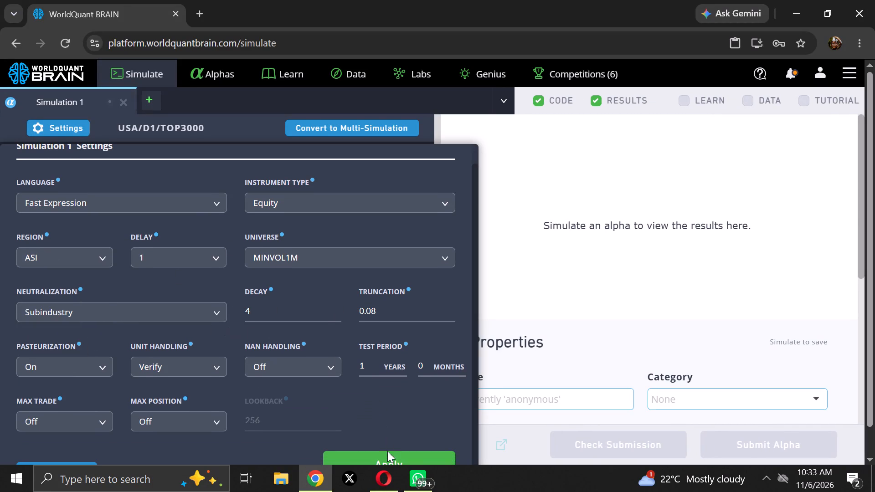
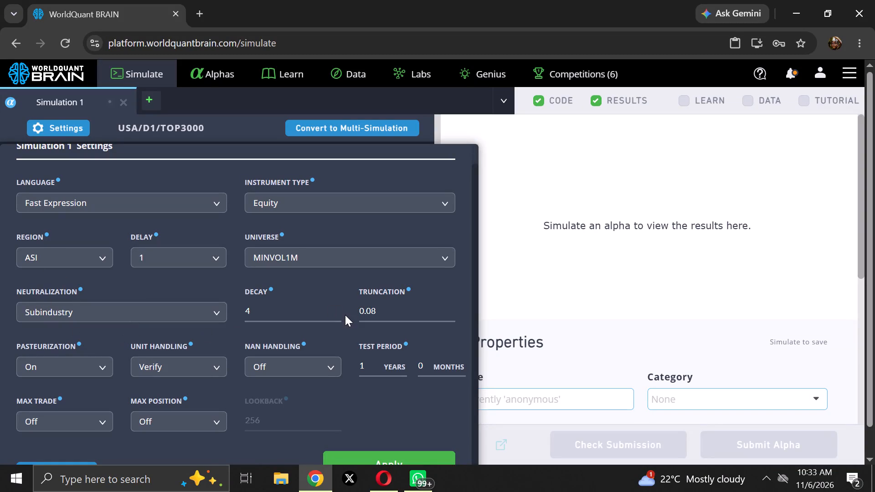
Set the simulation's decay to 3 and neutralization to Fast Factors, and apply the settings.
click(333, 312)
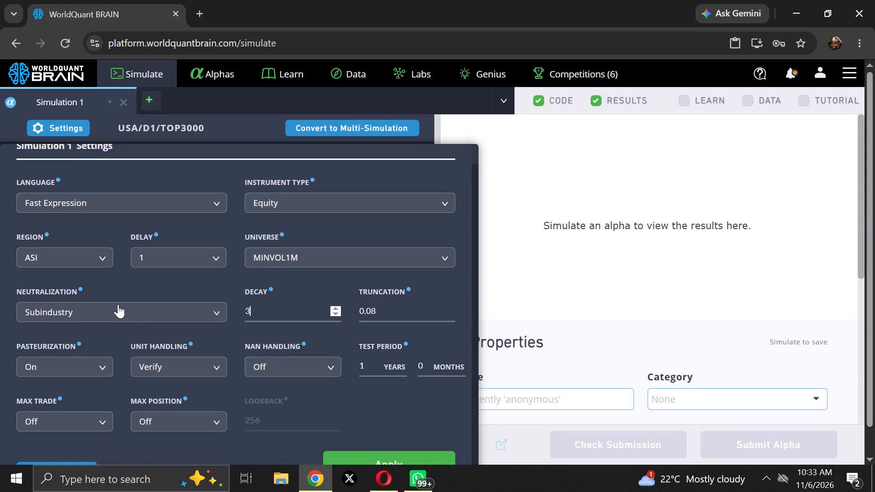
click(118, 304)
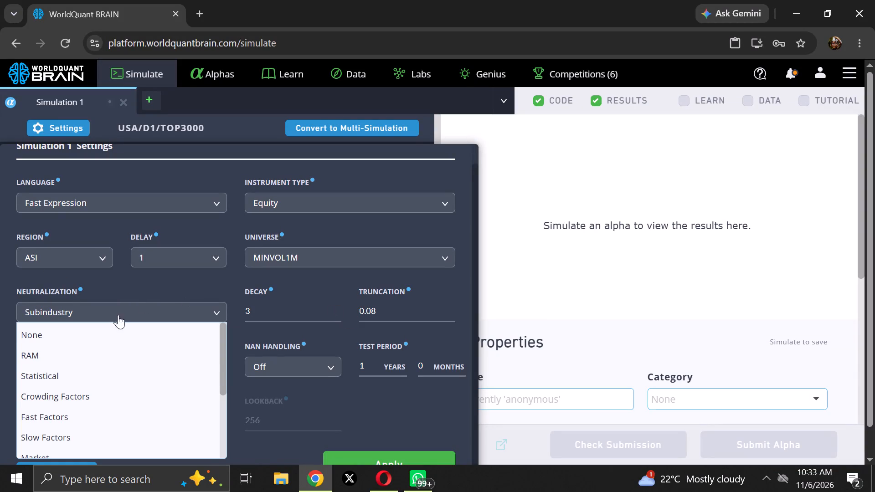
click(90, 417)
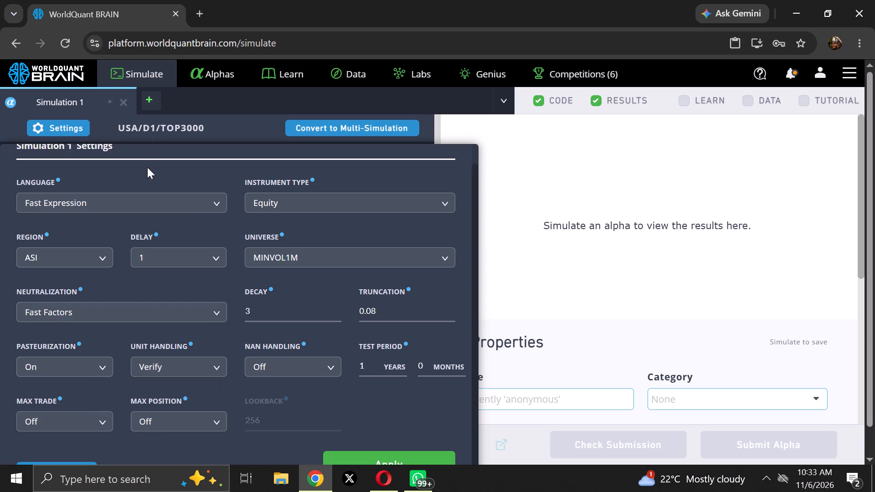
scroll(407, 363, down, 3)
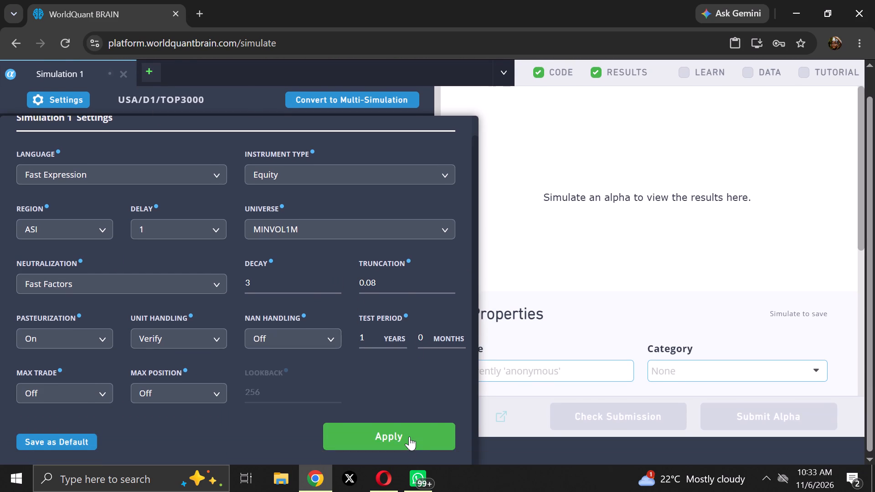
click(409, 436)
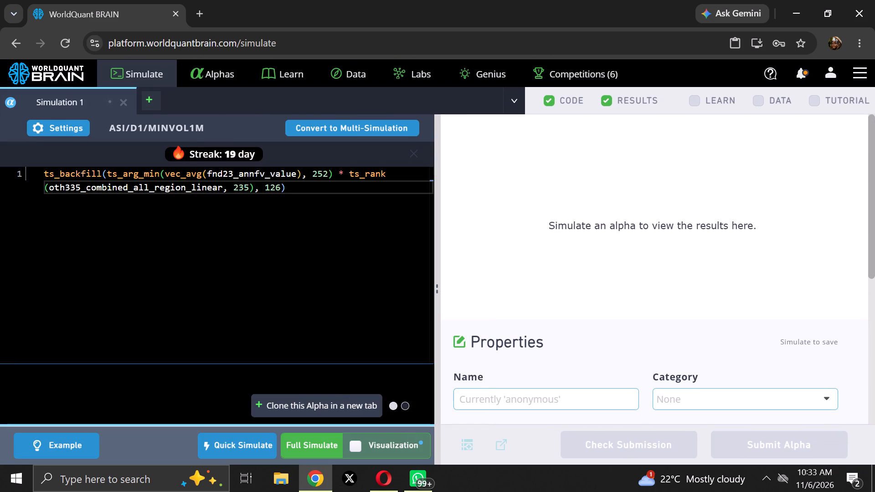
Copy the field name oth335_combined_all_region_linear from the alpha expression.
double_click(117, 188)
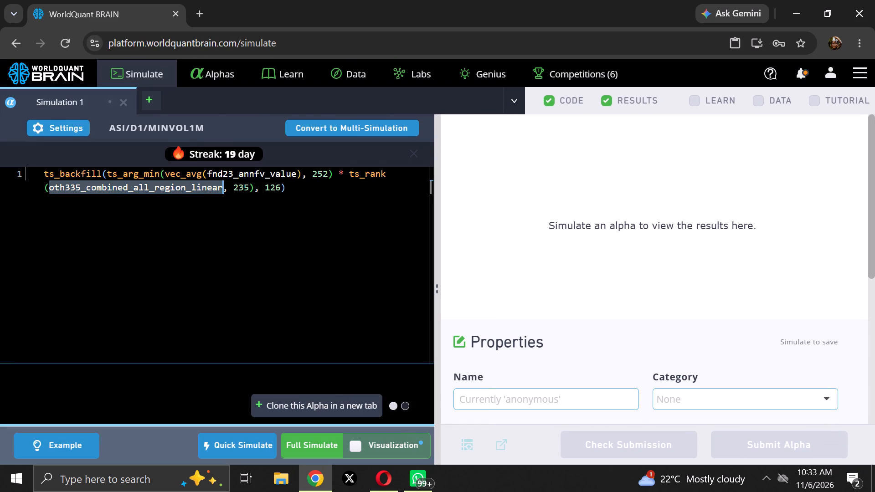
right_click(117, 188)
click(193, 247)
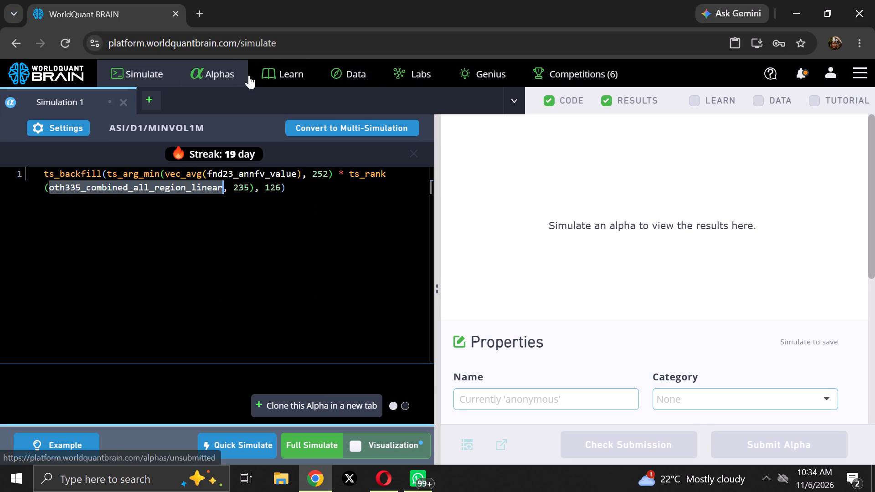
Search the ASI region's data for the copied field name oth335_combined_all_region_linear and look through the matching fields.
click(330, 68)
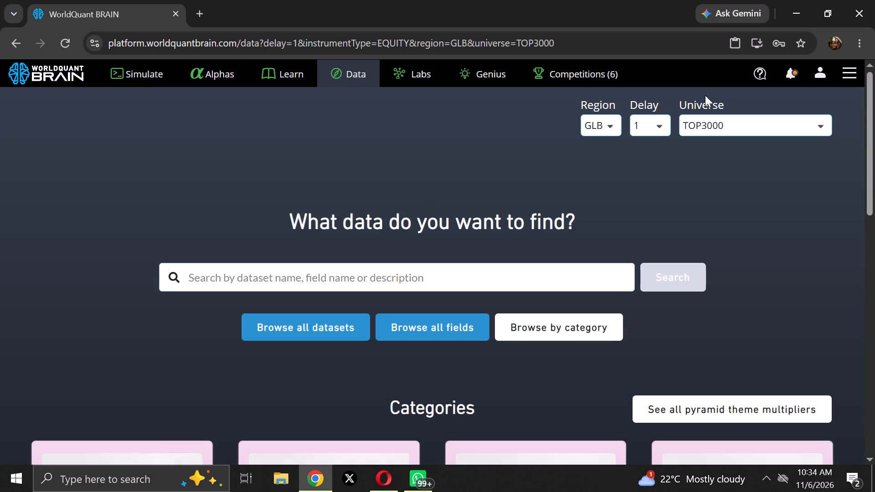
click(608, 118)
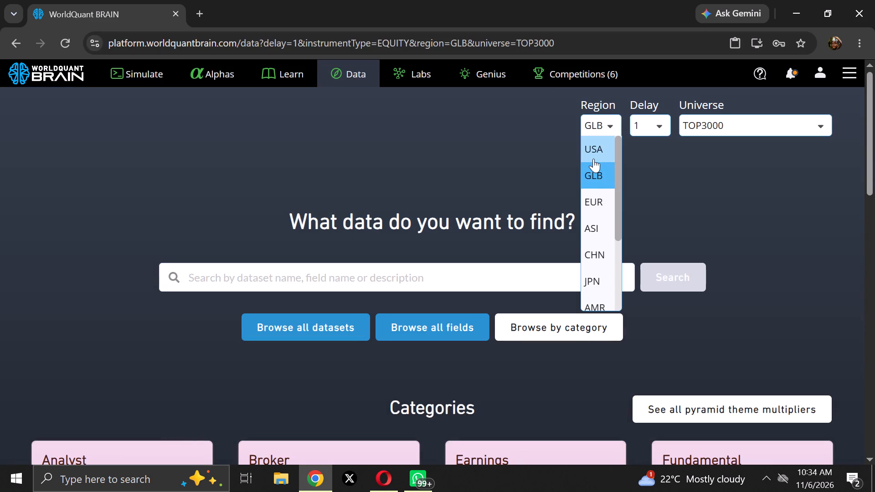
click(594, 230)
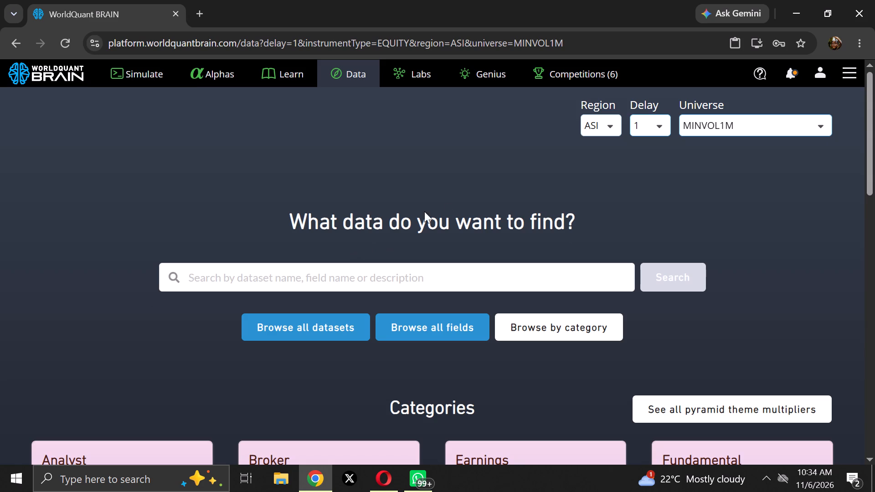
right_click(201, 272)
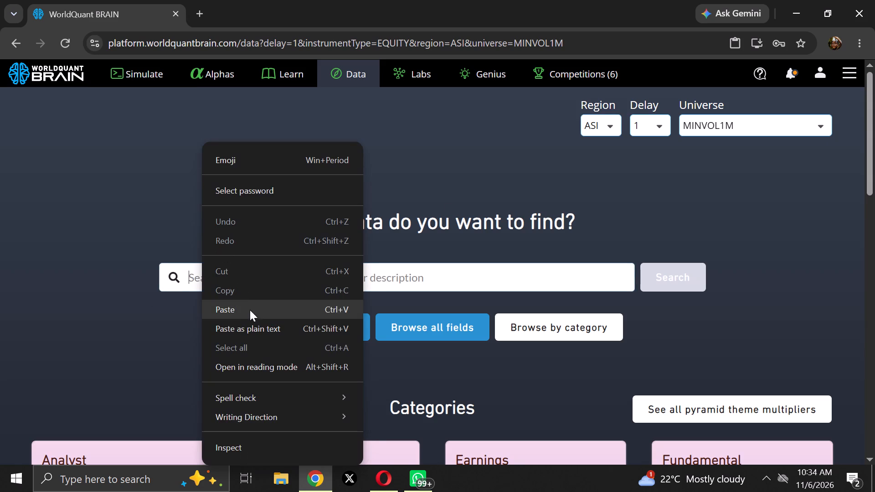
click(250, 311)
click(672, 283)
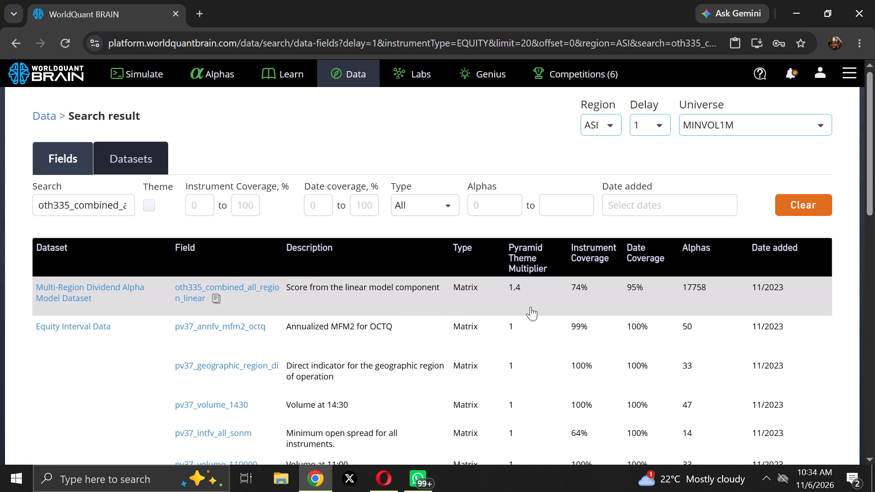
scroll(531, 307, down, 6)
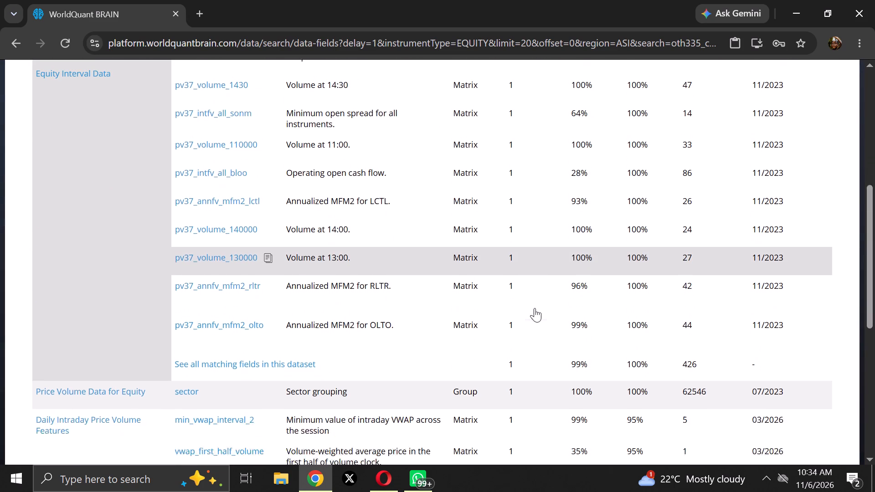
scroll(535, 308, down, 5)
scroll(535, 308, up, 3)
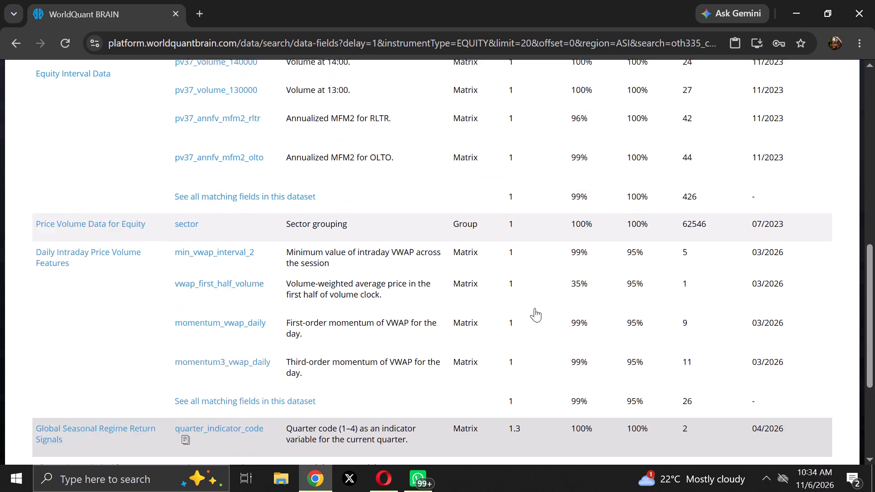
Open the full list of matching fields in the pv37 equity interval dataset for the ASI region.
click(253, 213)
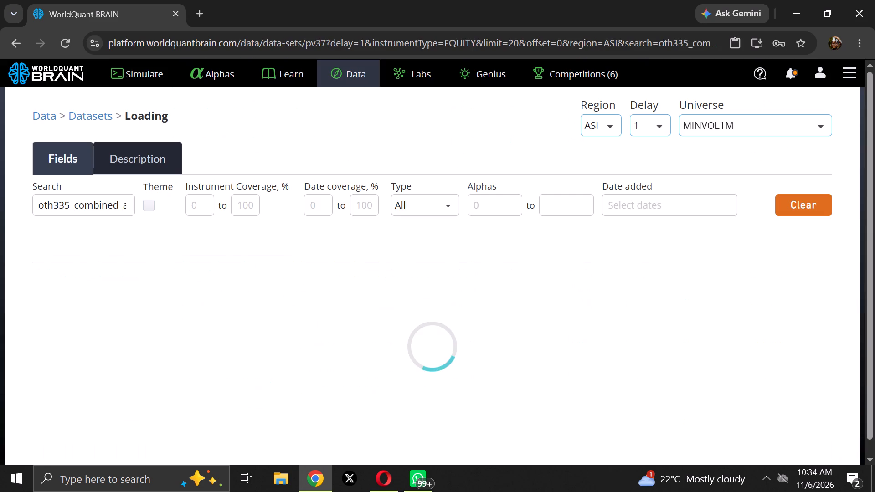
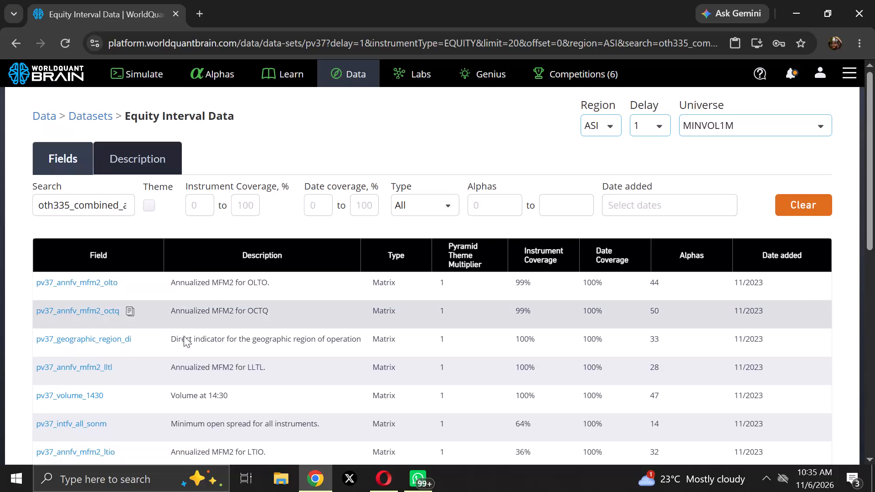
Look through the Equity Interval Data fields for ASI and copy the field name pv37_volume_140000.
scroll(228, 369, down, 3)
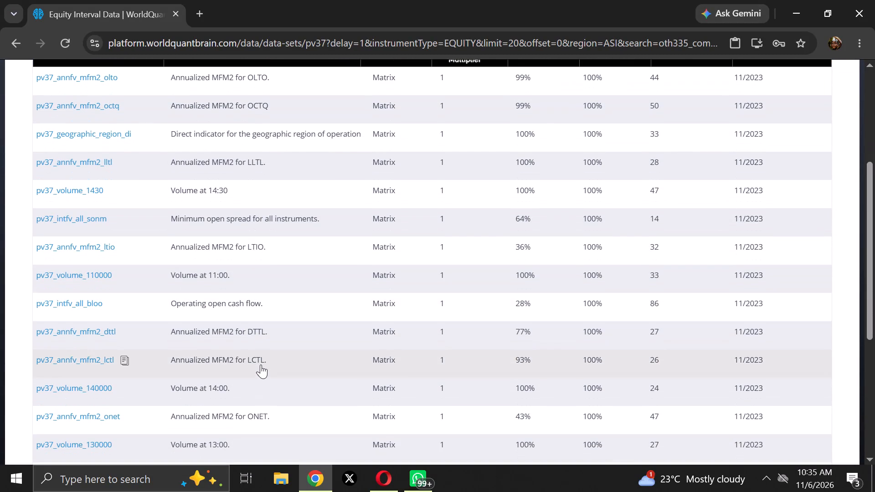
scroll(261, 364, down, 3)
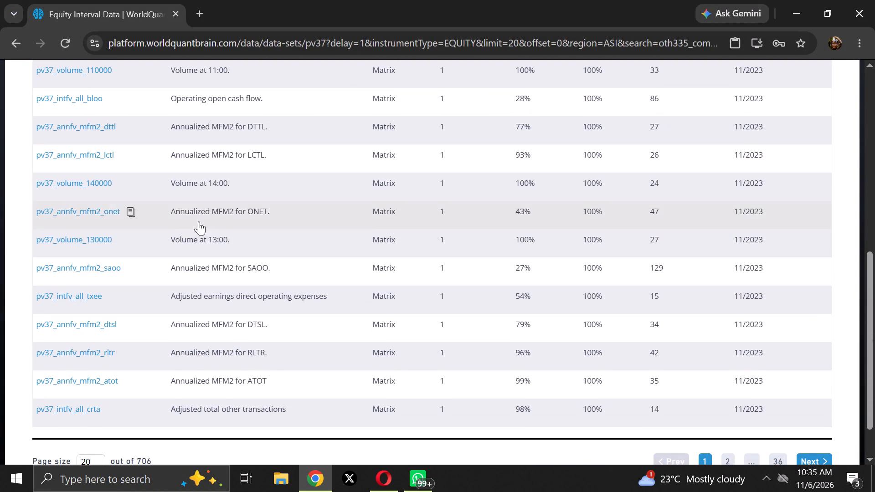
click(121, 182)
Return to the Simulation 1 alpha expression on the Simulate page.
scroll(187, 226, up, 10)
click(123, 71)
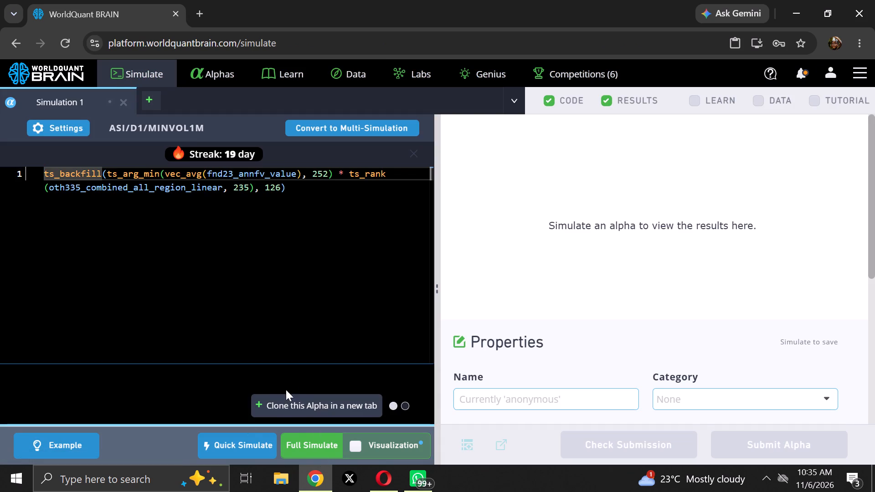
Clone the alpha into a new simulation and replace oth335_combined_all_region_linear in its expression with the copied field pv37_volume_140000.
click(293, 400)
double_click(122, 181)
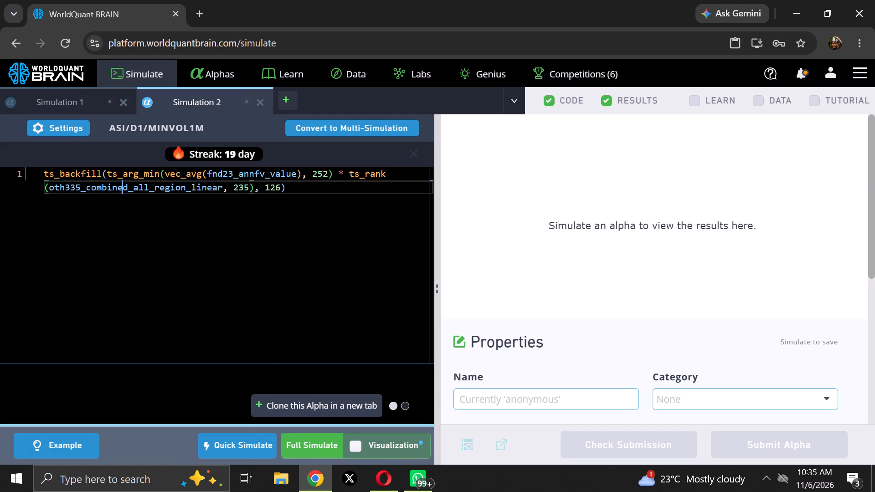
key(BackSpace)
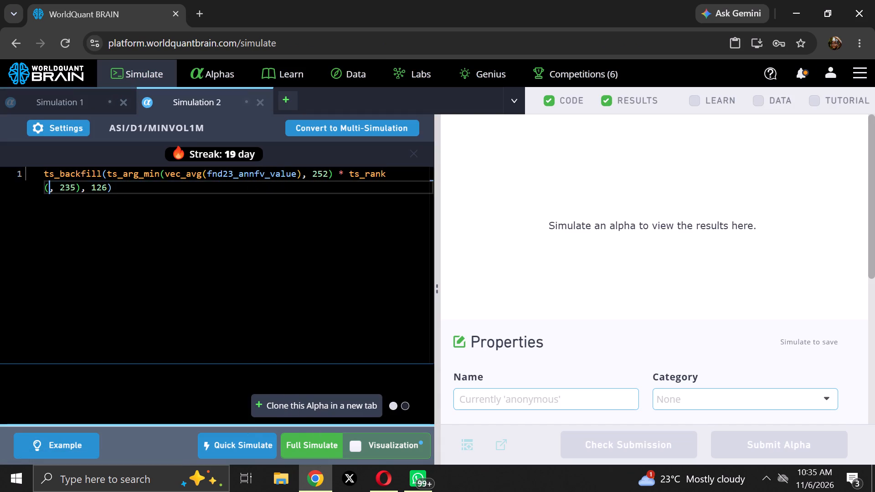
right_click(47, 189)
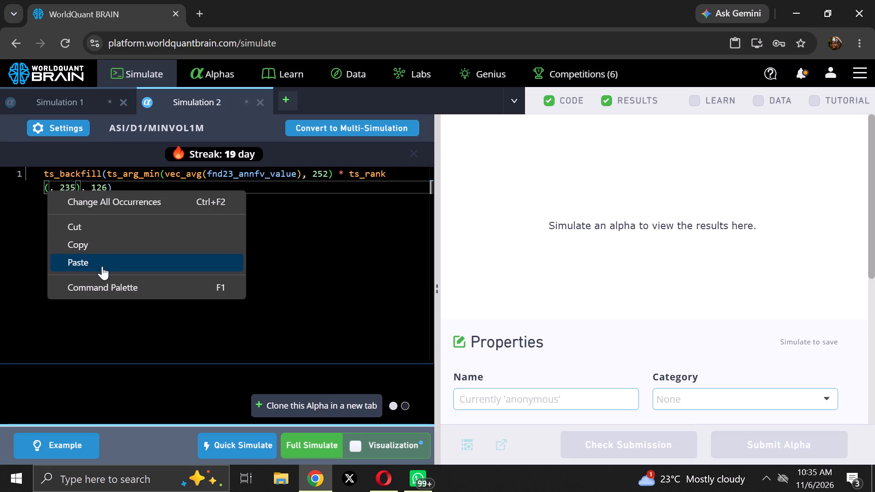
click(102, 266)
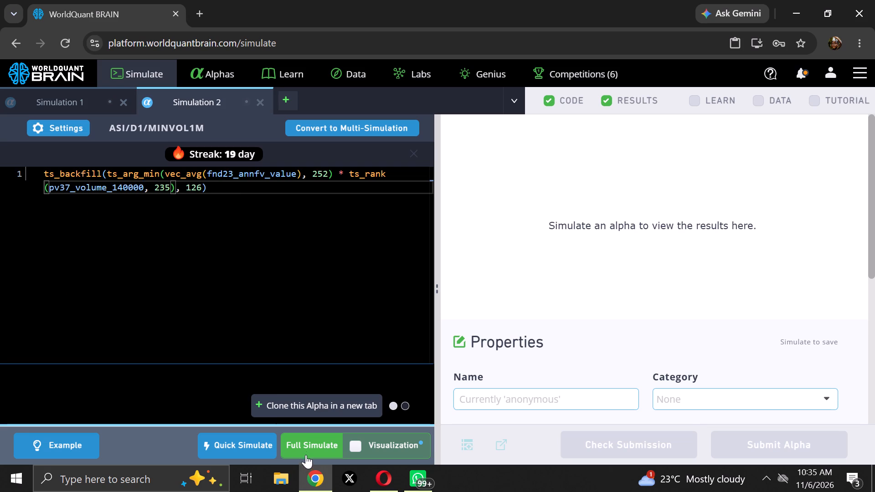
Run a full simulation of the cloned alpha that uses pv37_volume_140000.
click(308, 446)
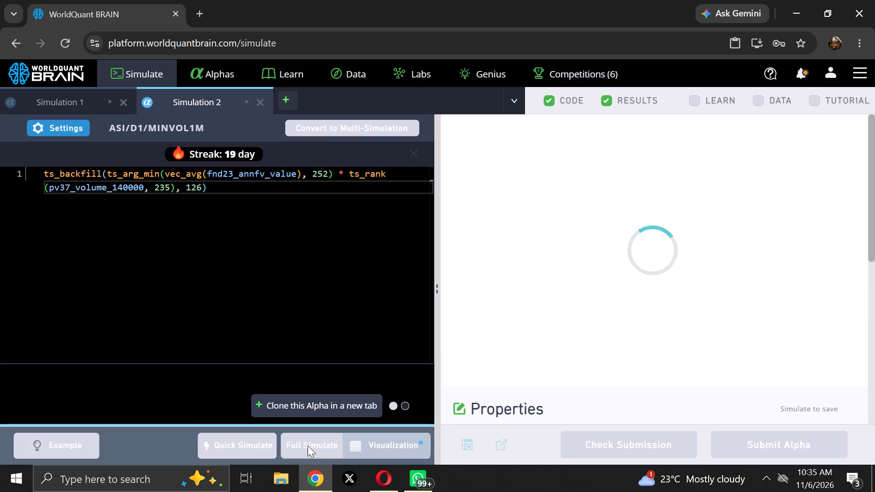
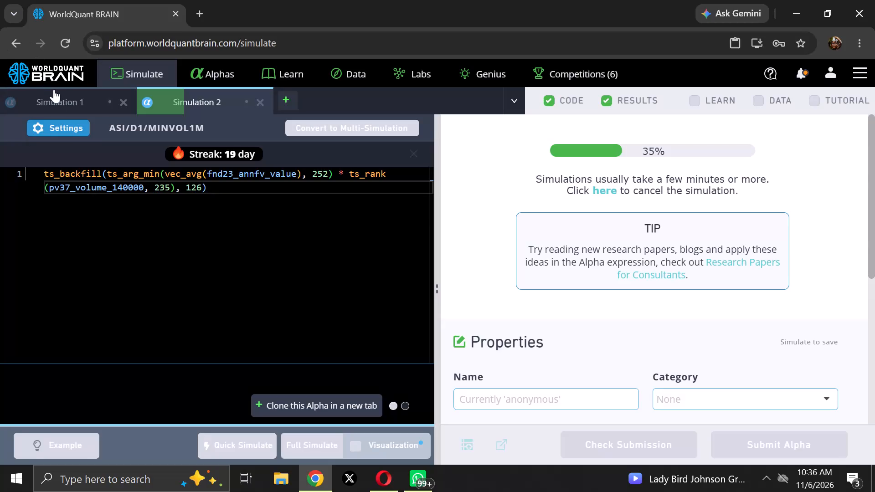
Search the data catalogue for oth335_combined_all_region_linear, copied from the Simulation 1 expression, and examine the matching fields.
click(60, 103)
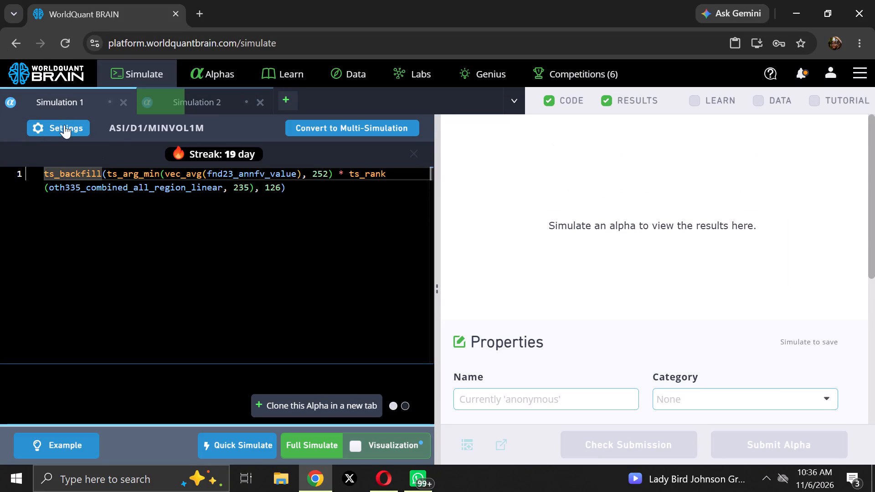
double_click(132, 187)
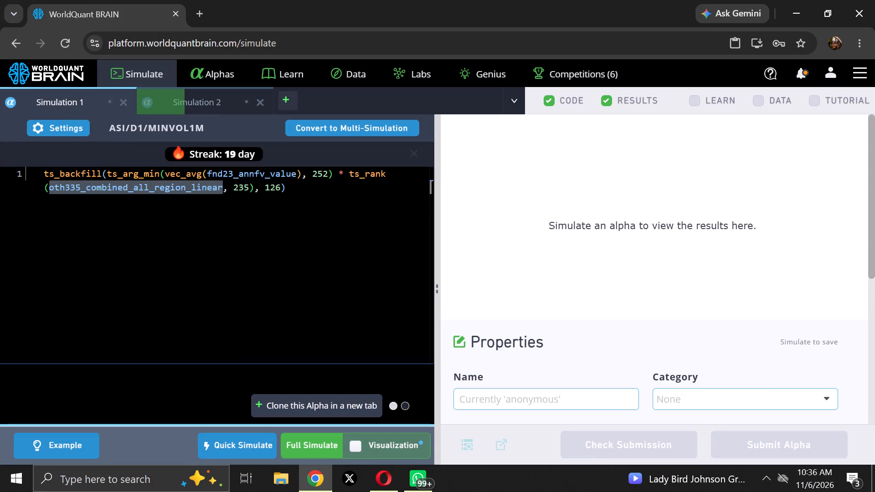
right_click(132, 185)
click(153, 242)
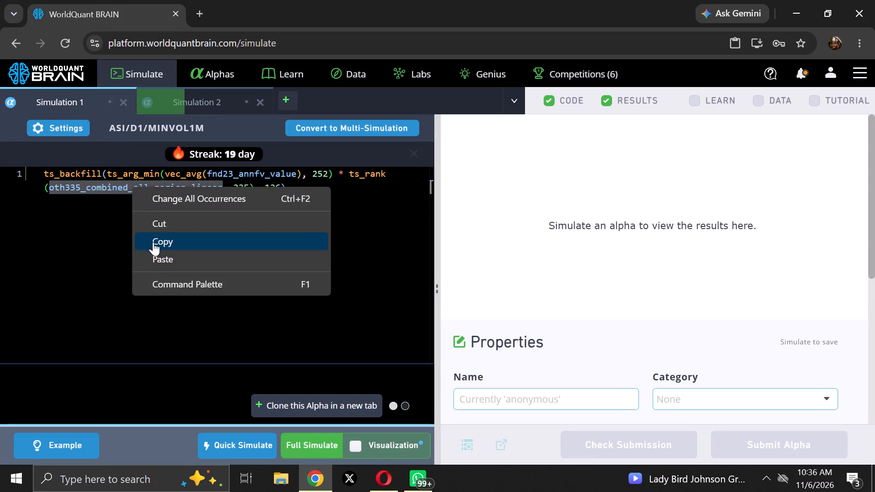
click(349, 62)
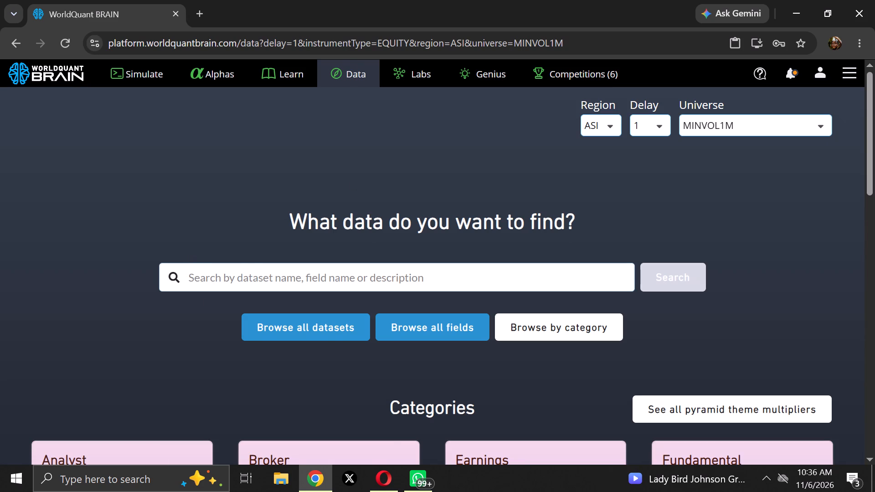
click(194, 282)
right_click(194, 282)
click(228, 310)
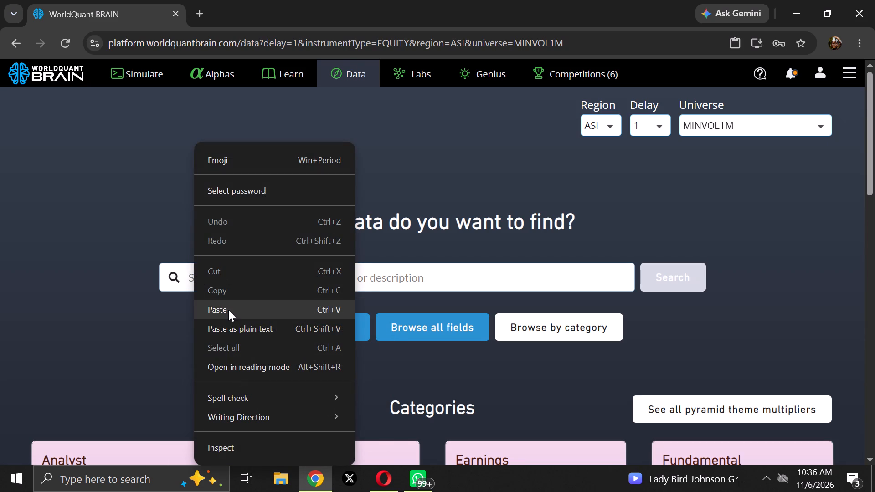
click(667, 284)
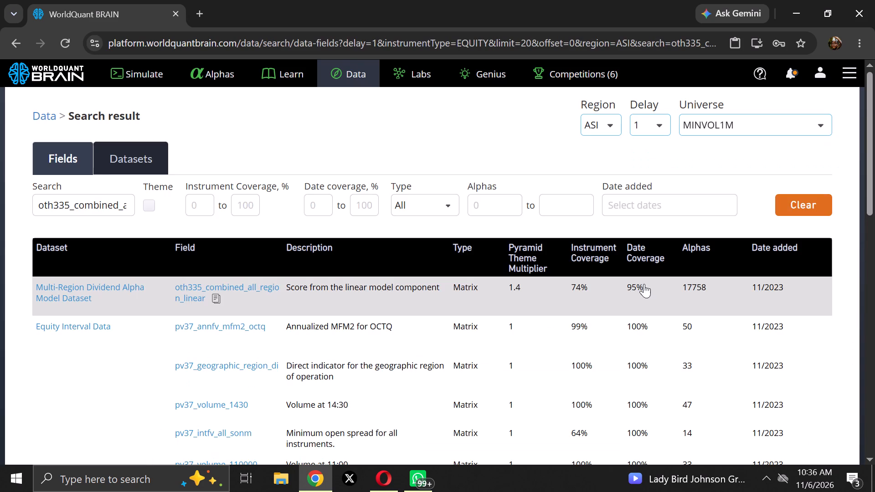
scroll(461, 321, down, 4)
scroll(387, 287, down, 6)
scroll(380, 283, up, 6)
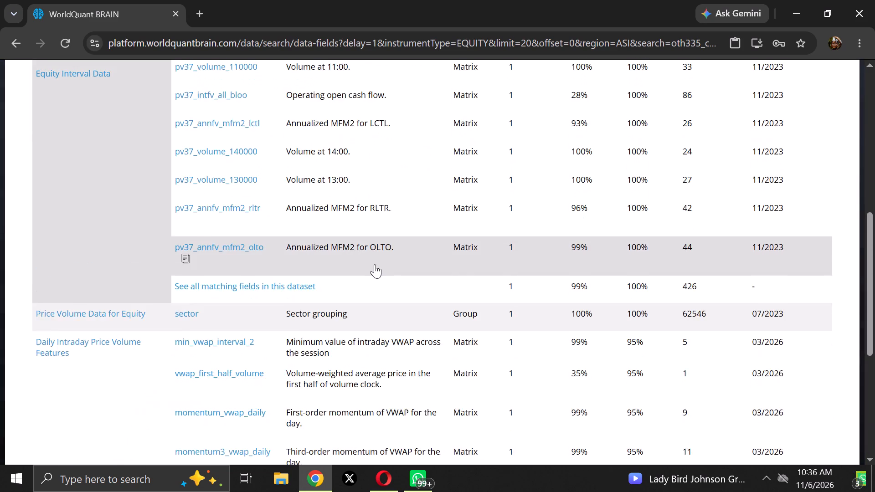
scroll(375, 264, up, 7)
click(118, 79)
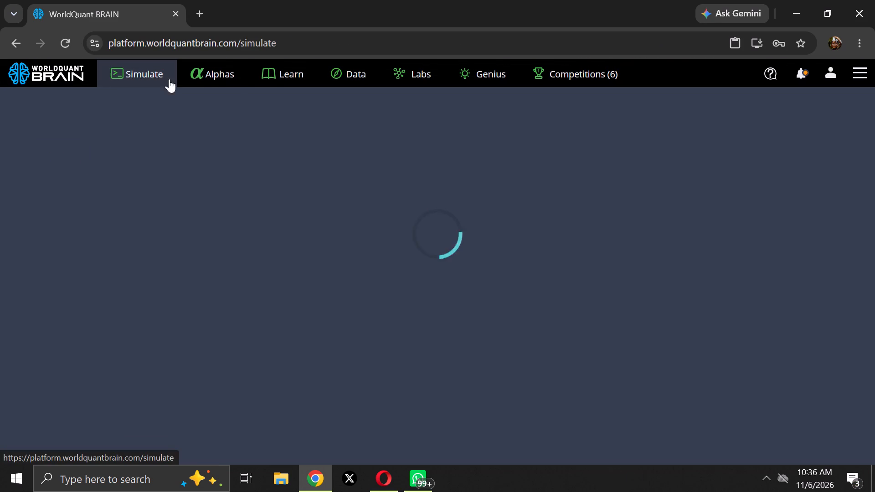
Browse the ASI data categories and examine the datasets available in the Earnings category.
click(351, 72)
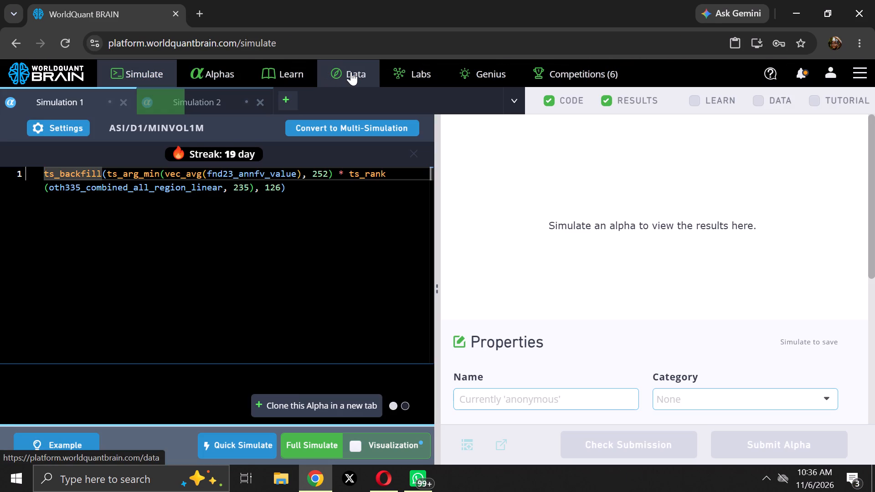
scroll(314, 272, down, 3)
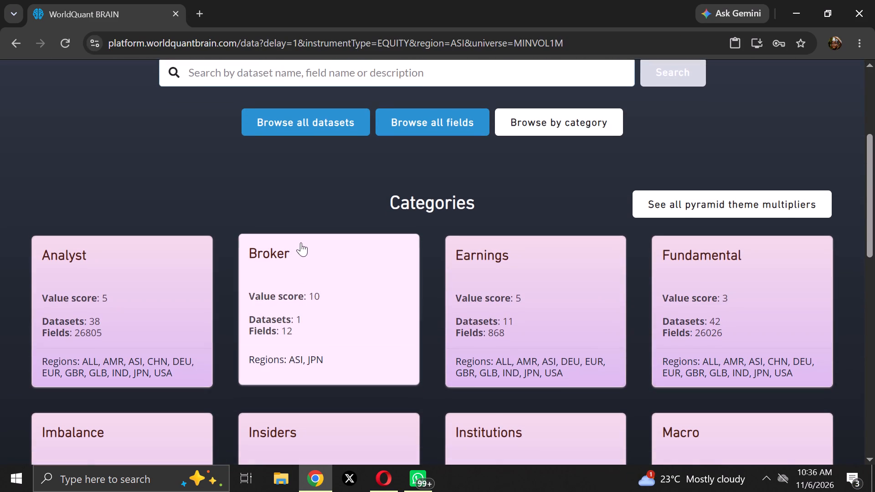
scroll(301, 242, down, 2)
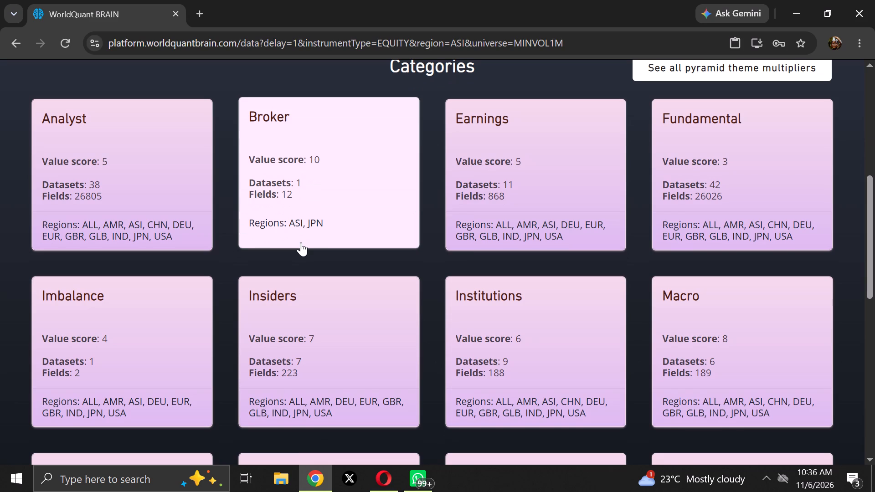
scroll(301, 242, down, 3)
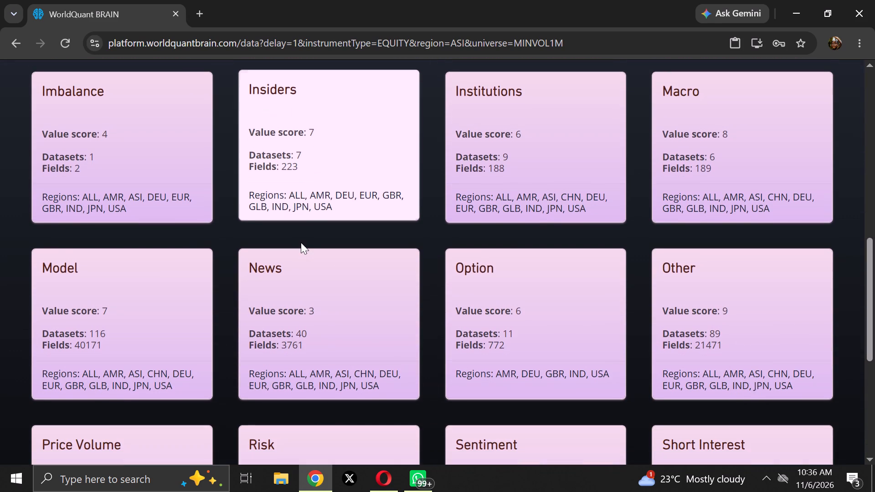
scroll(301, 242, down, 2)
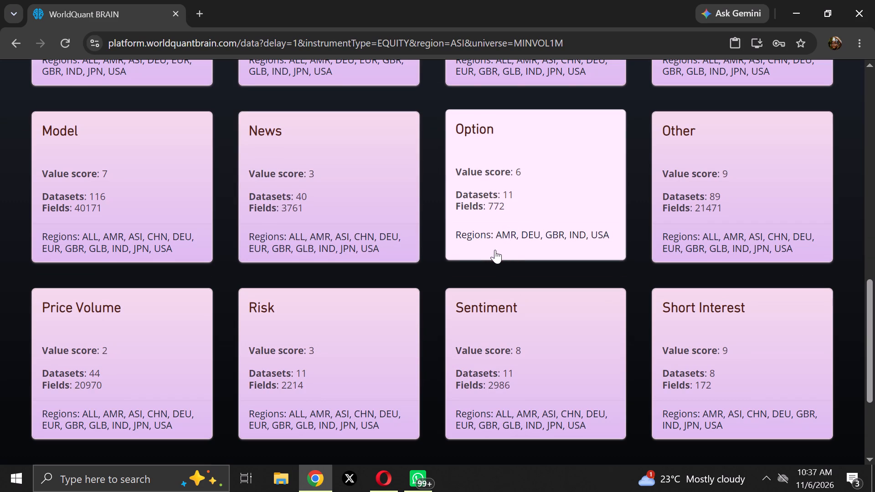
scroll(488, 247, up, 4)
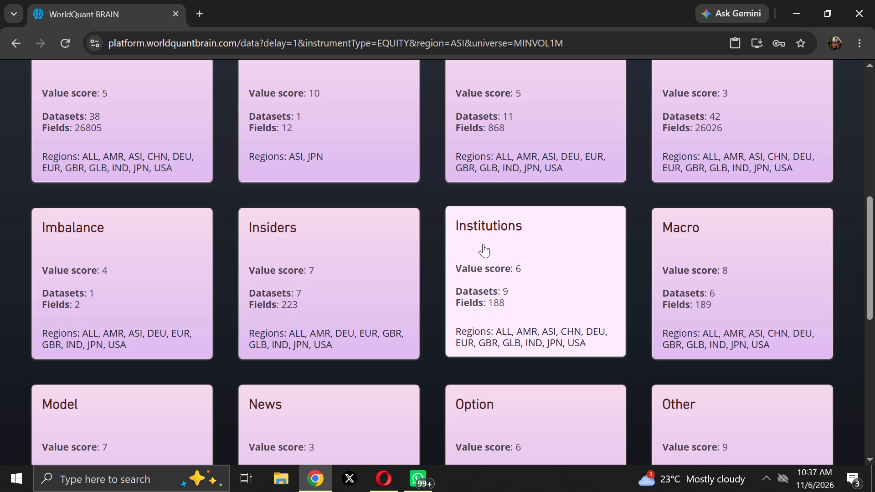
scroll(487, 235, up, 2)
click(516, 263)
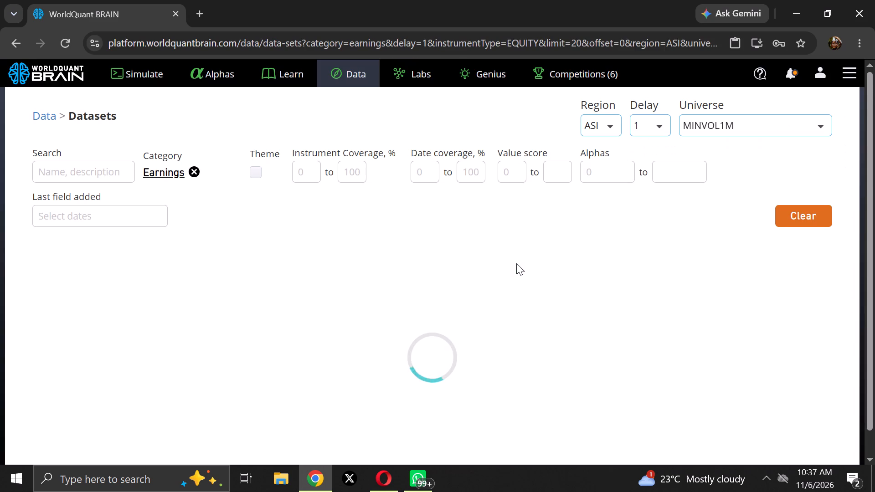
scroll(332, 331, down, 4)
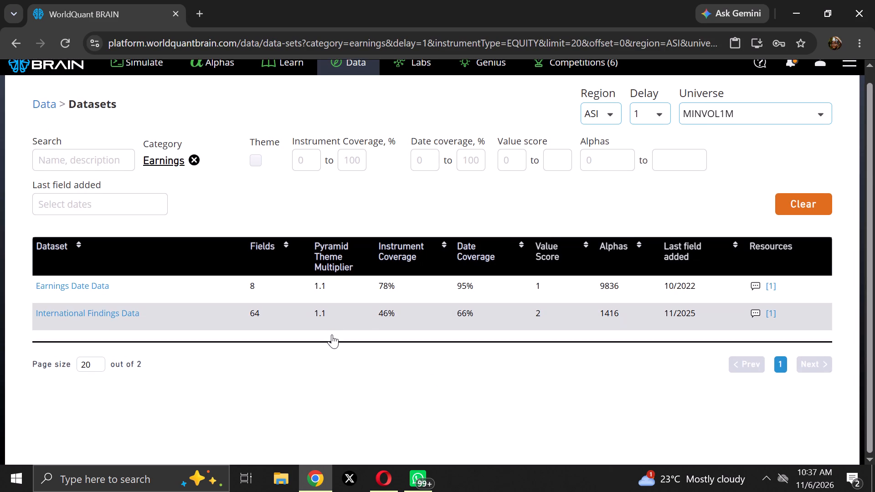
scroll(332, 334, down, 3)
scroll(332, 334, up, 4)
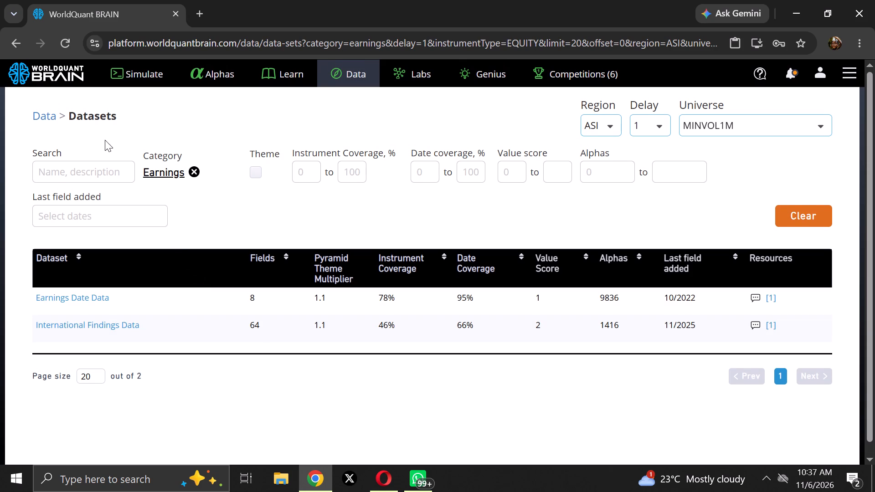
Return to the data categories and examine the datasets in the Broker category.
click(41, 108)
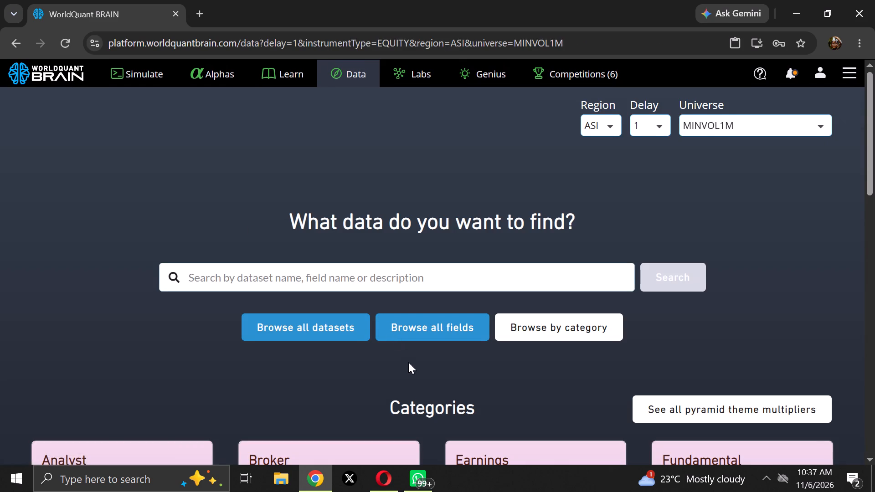
scroll(409, 364, down, 3)
click(329, 356)
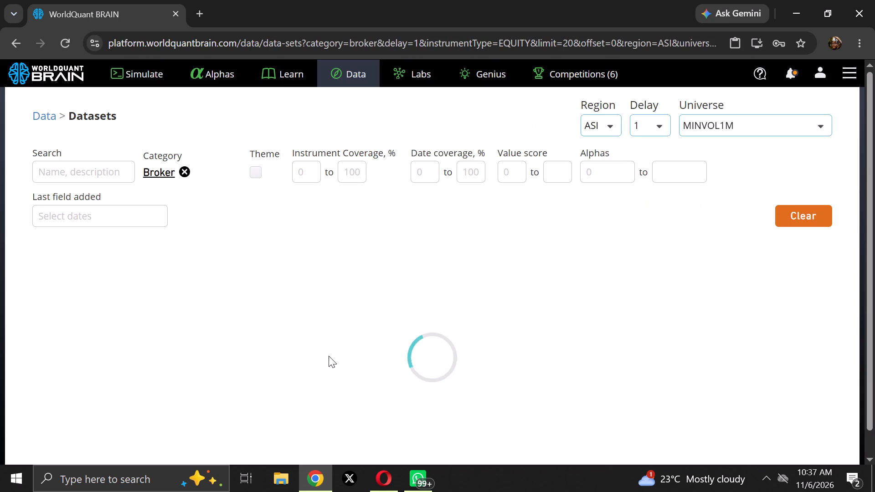
scroll(329, 356, down, 2)
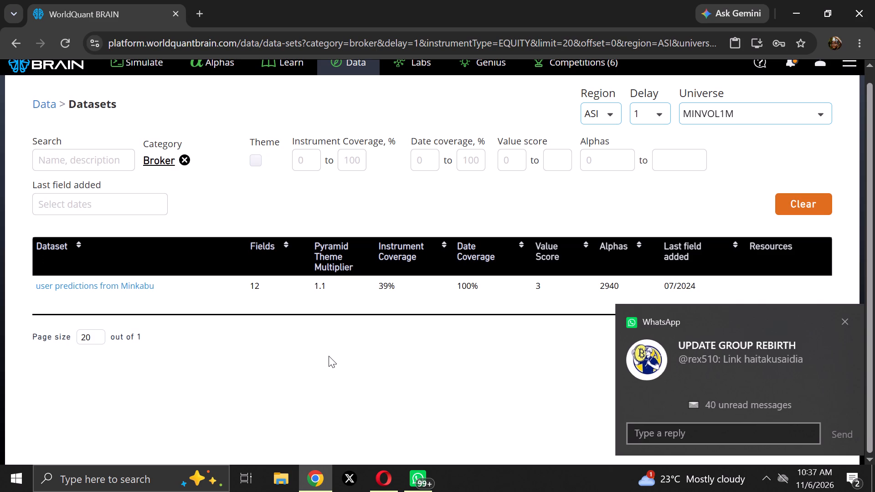
Open the Index Reconstitution Data dataset in the Macro category and copy the field name mcr63_membership.
click(41, 106)
scroll(182, 261, down, 3)
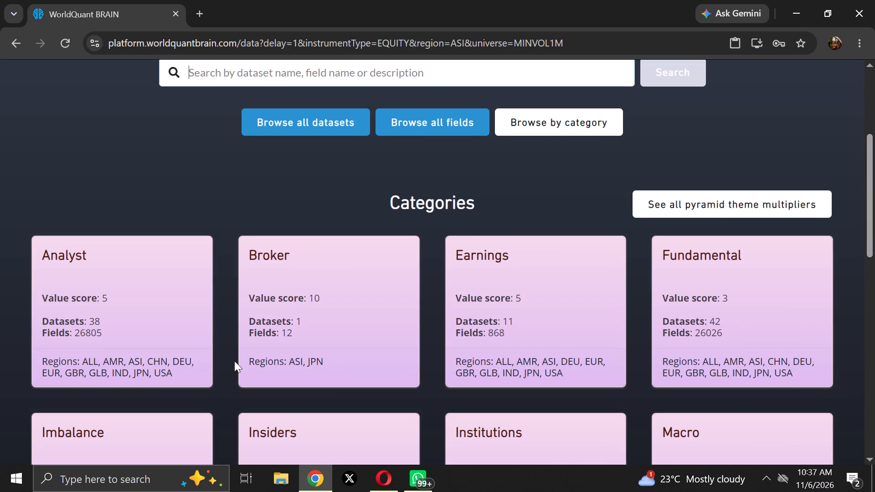
scroll(234, 361, down, 1)
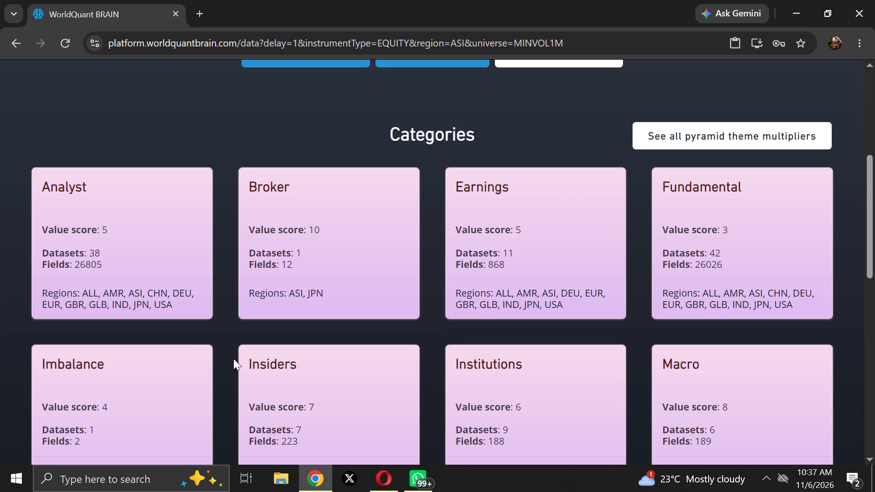
scroll(297, 302, down, 1)
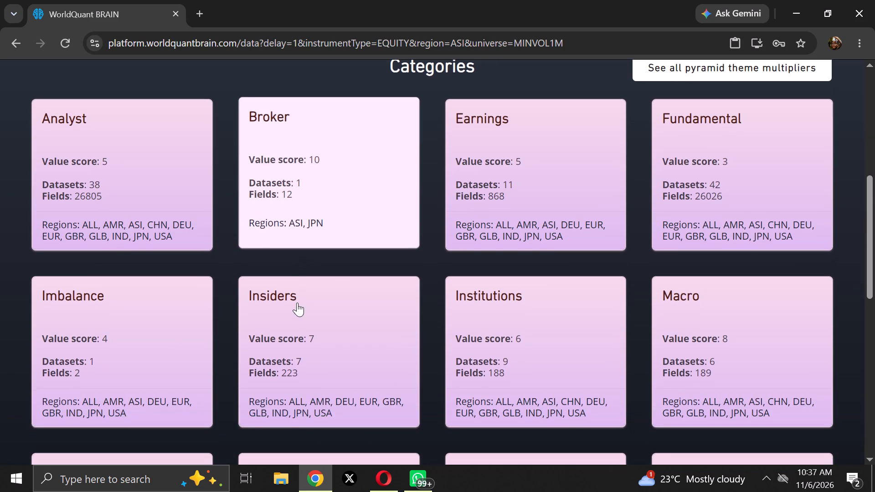
scroll(297, 302, down, 3)
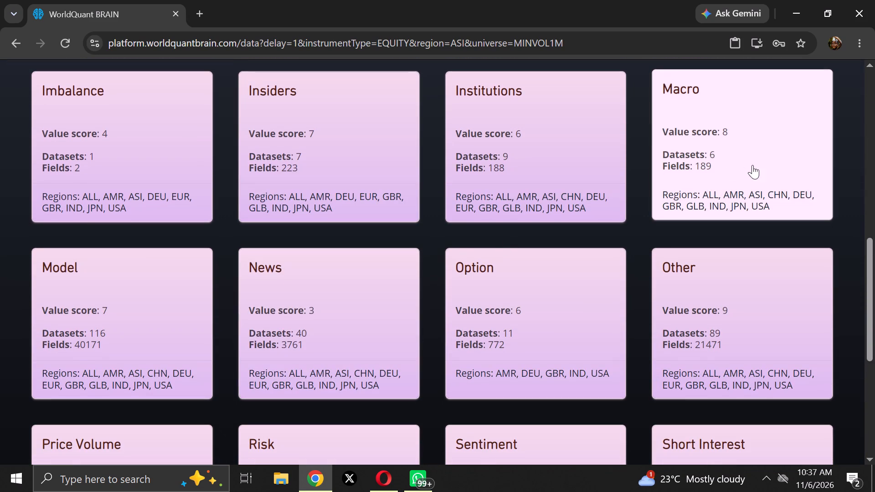
click(755, 165)
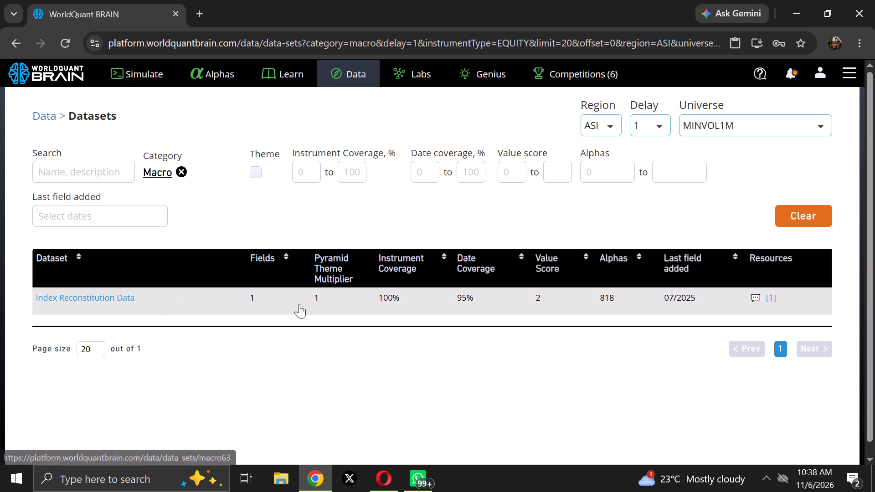
click(198, 296)
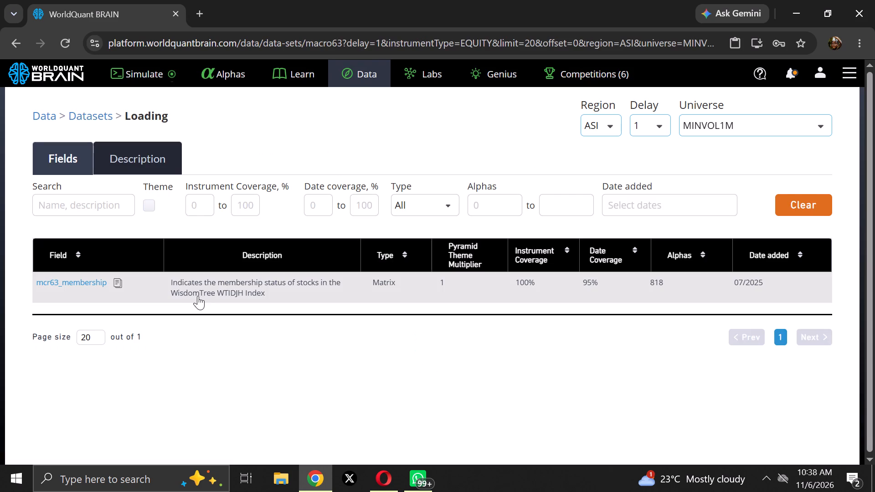
scroll(238, 309, down, 2)
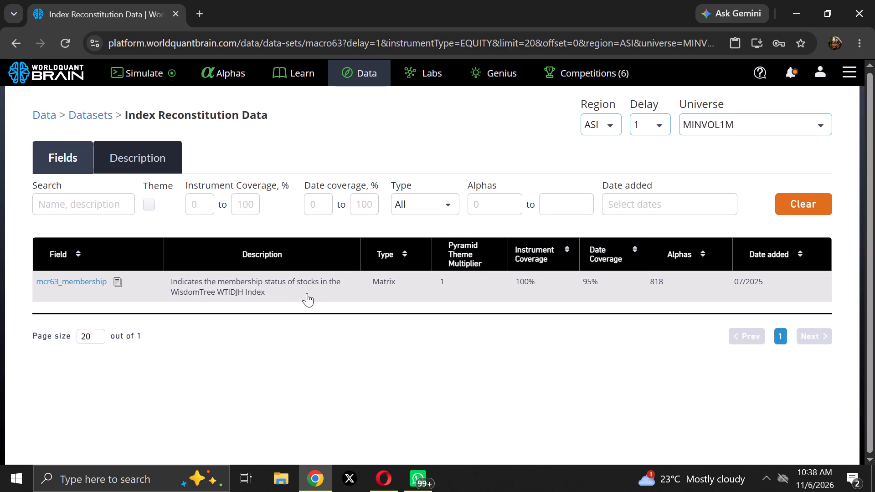
click(115, 282)
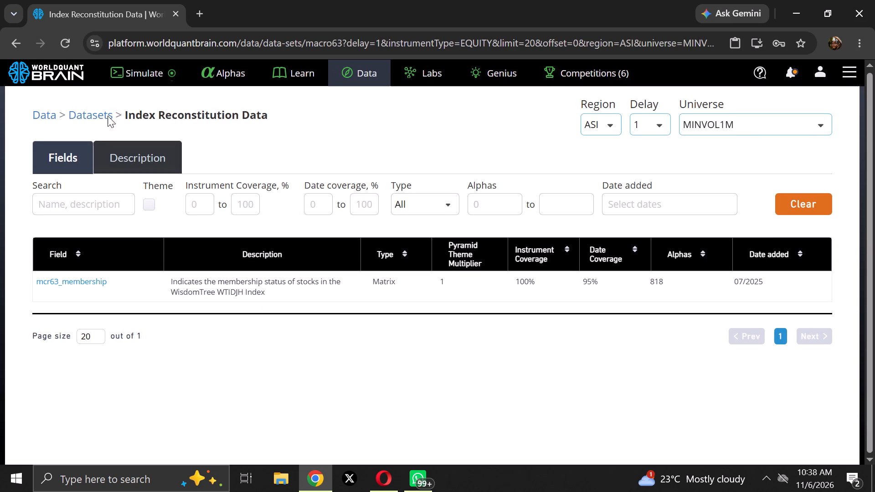
Replace oth335_combined_all_region_linear in the Simulation 1 expression with the copied field mcr63_membership.
click(133, 73)
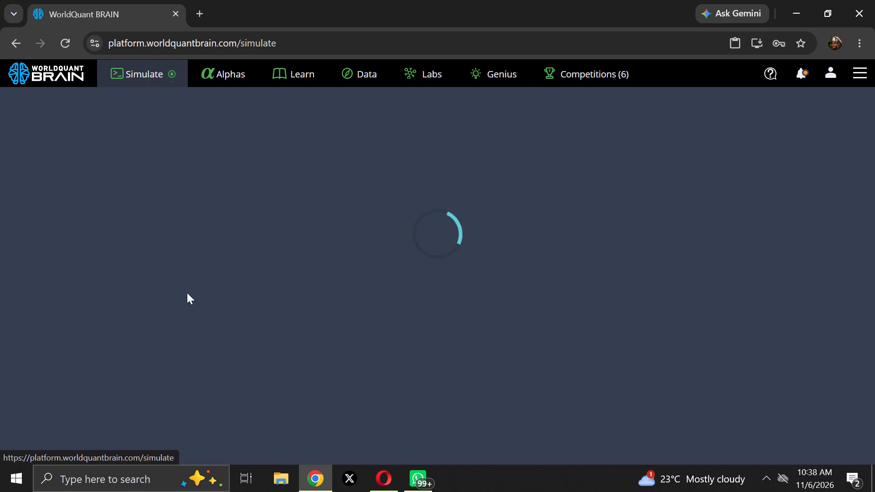
click(302, 443)
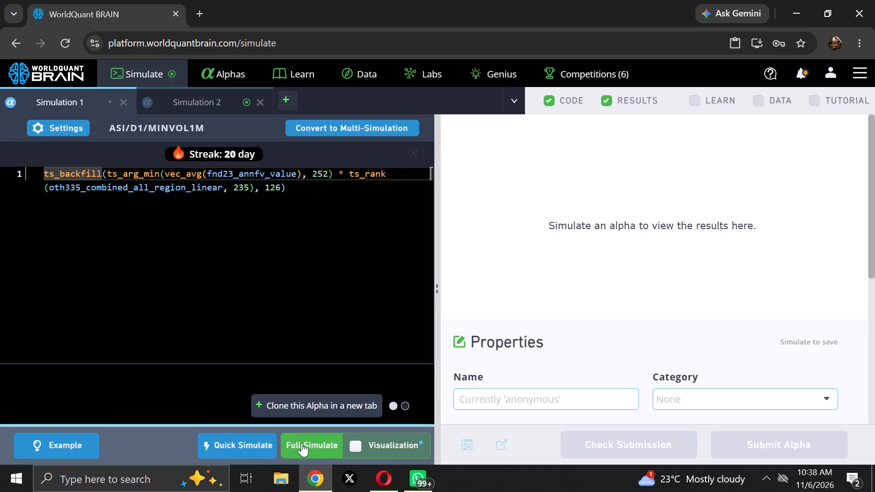
double_click(109, 187)
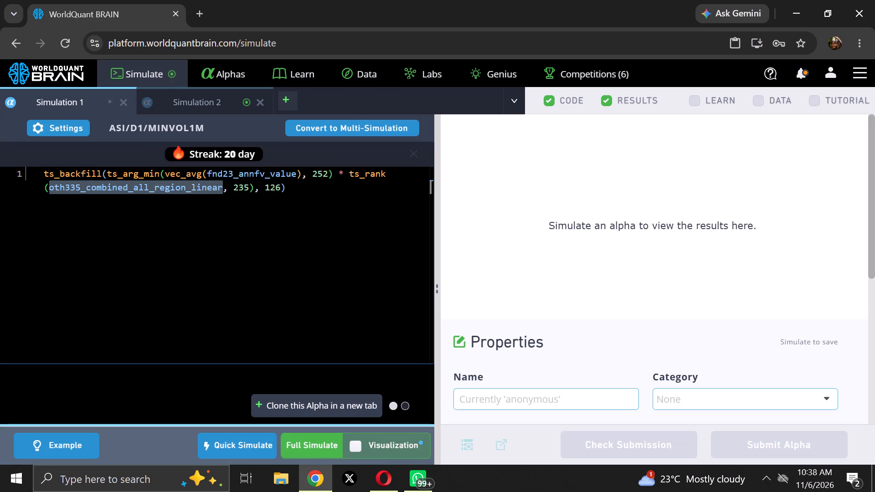
key(BackSpace)
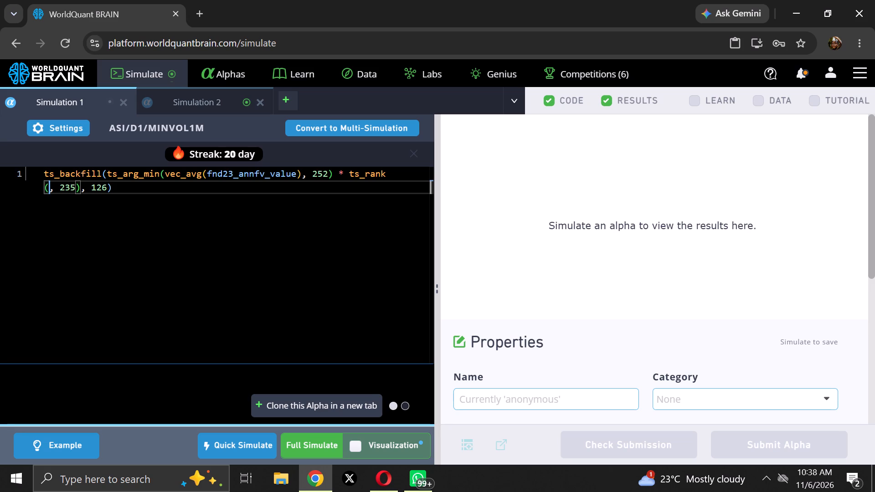
right_click(48, 189)
click(85, 261)
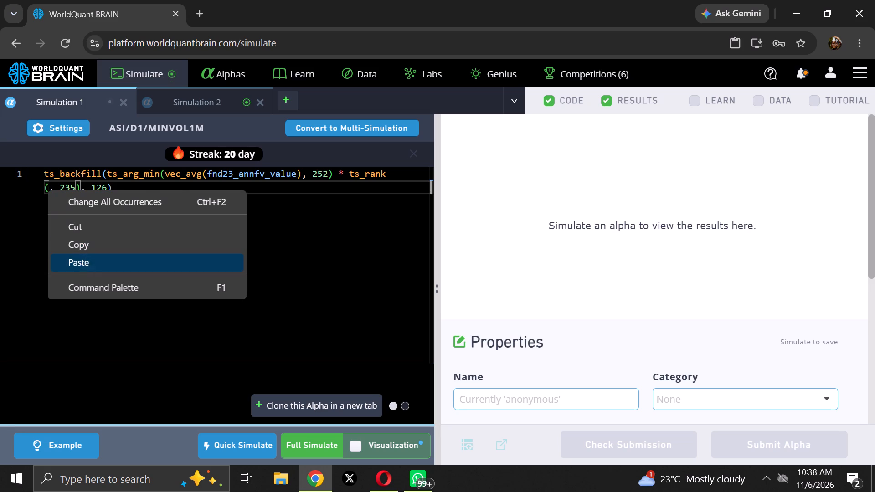
Run a full simulation of the Simulation 1 alpha that uses mcr63_membership.
click(316, 442)
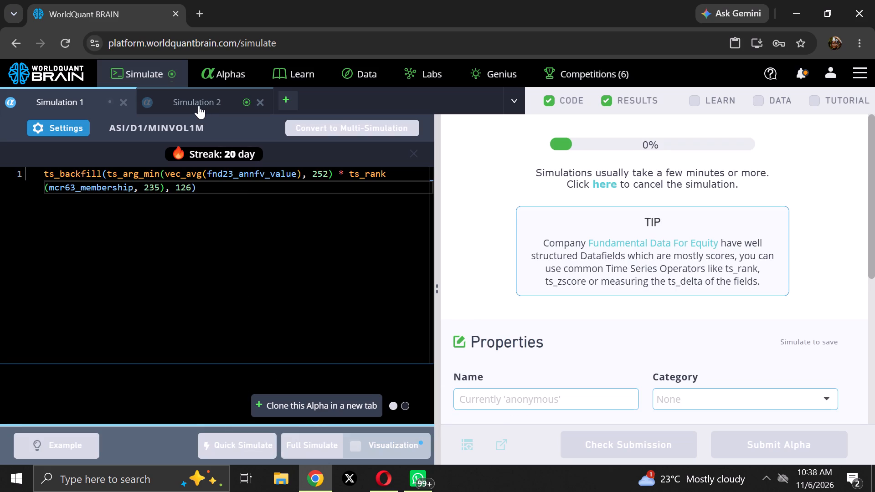
Switch to Simulation 2 and run the submission check on its pv37_volume_140000 alpha.
click(193, 94)
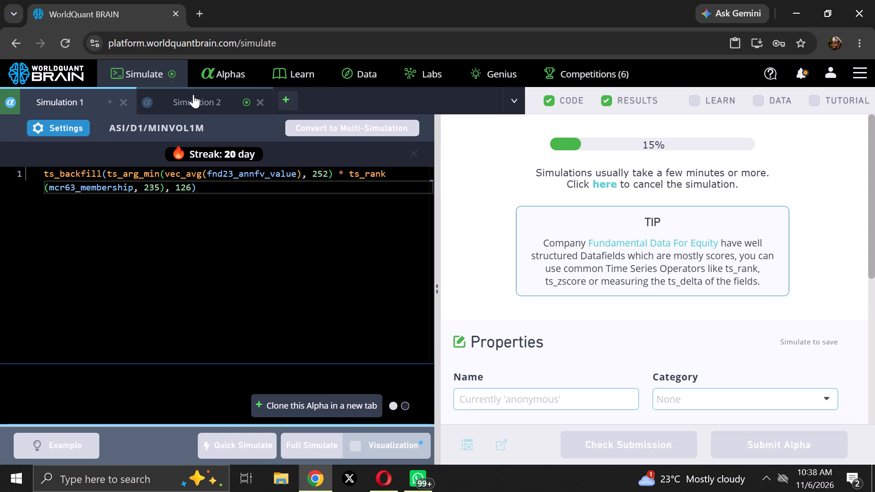
click(655, 442)
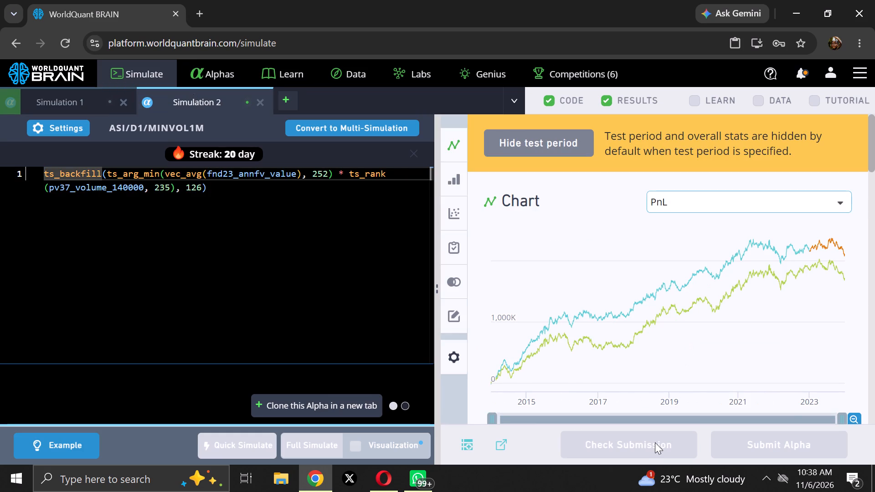
Copy ts_backfill from the Simulation 2 expression and search the ASI data fields for it.
double_click(77, 173)
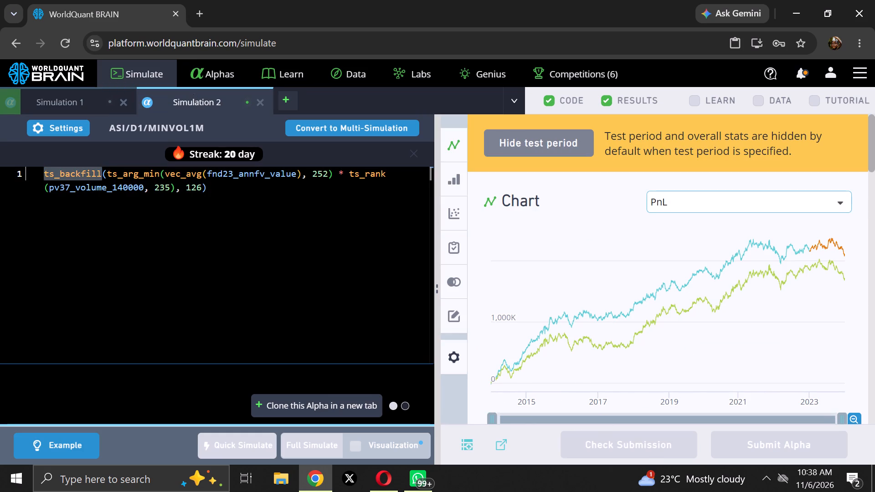
right_click(68, 171)
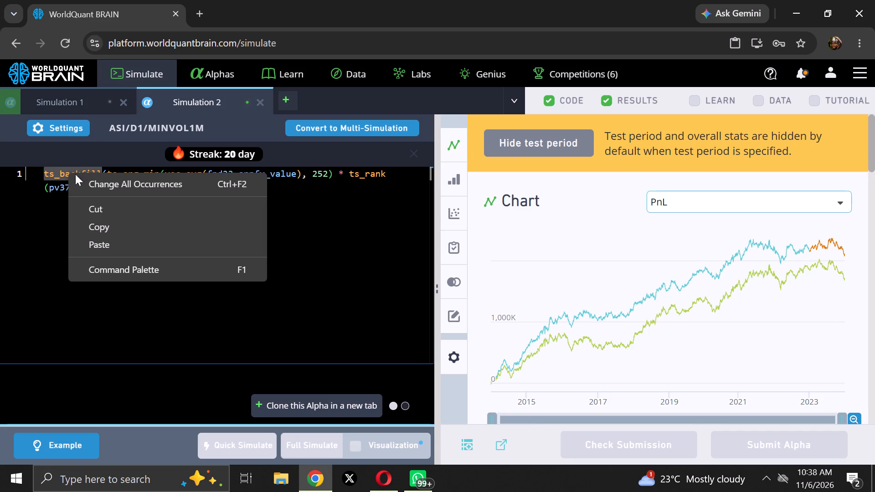
click(144, 233)
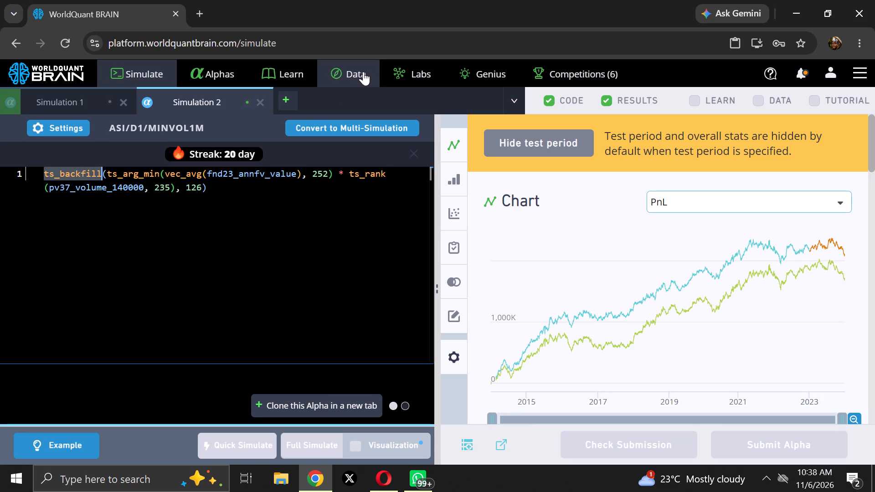
click(363, 72)
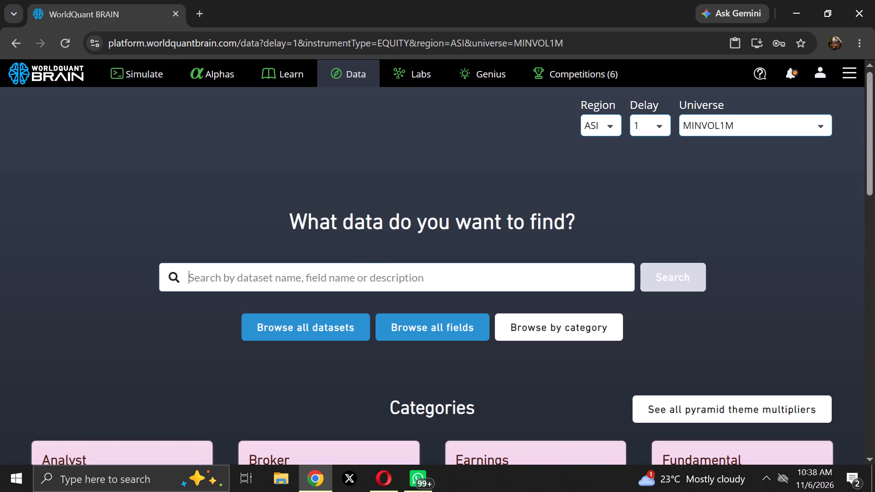
right_click(192, 276)
click(233, 312)
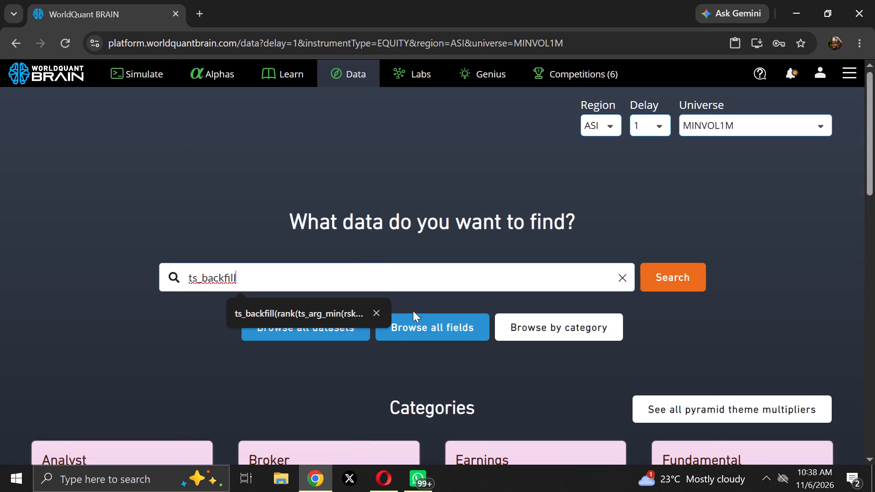
click(662, 279)
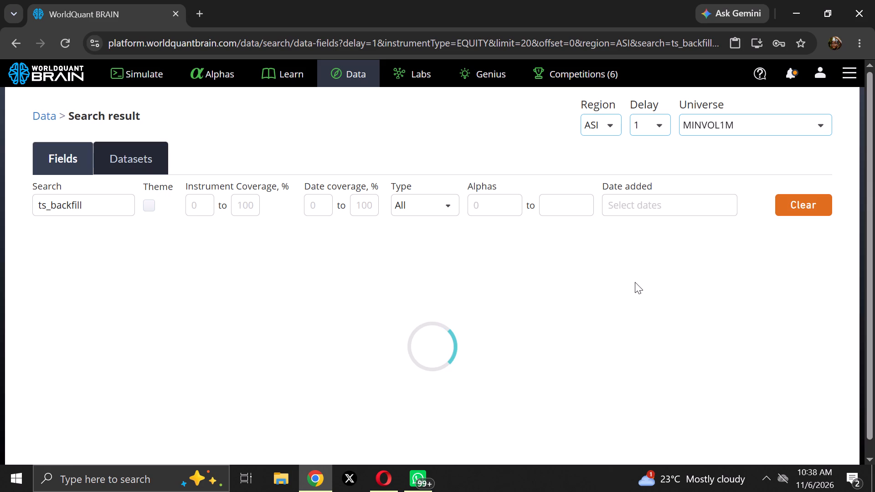
Examine the matching fields and copy the field name sector_default_risk_percentile_backfill from the Structural Credit Risk Model dataset.
scroll(318, 377, down, 1)
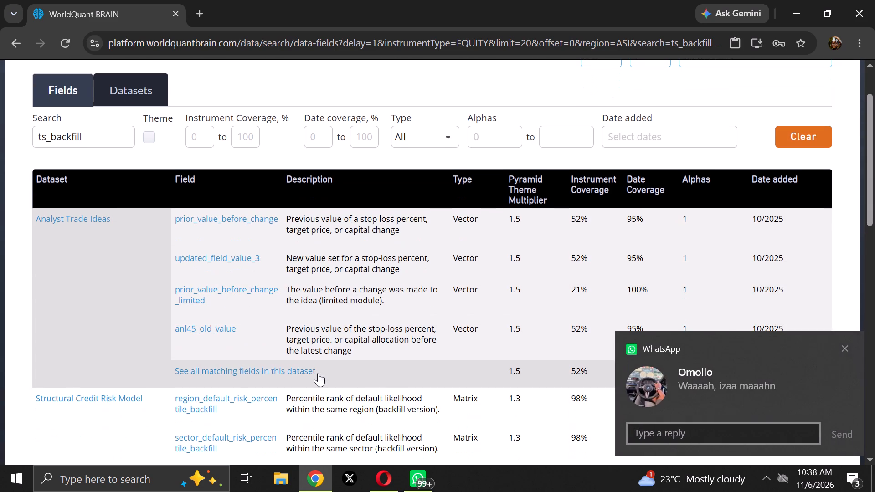
scroll(318, 373, down, 5)
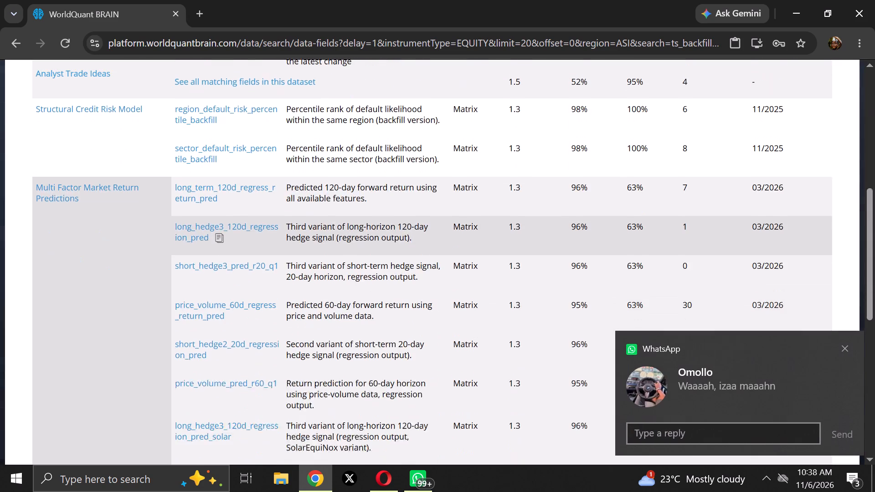
scroll(318, 373, down, 4)
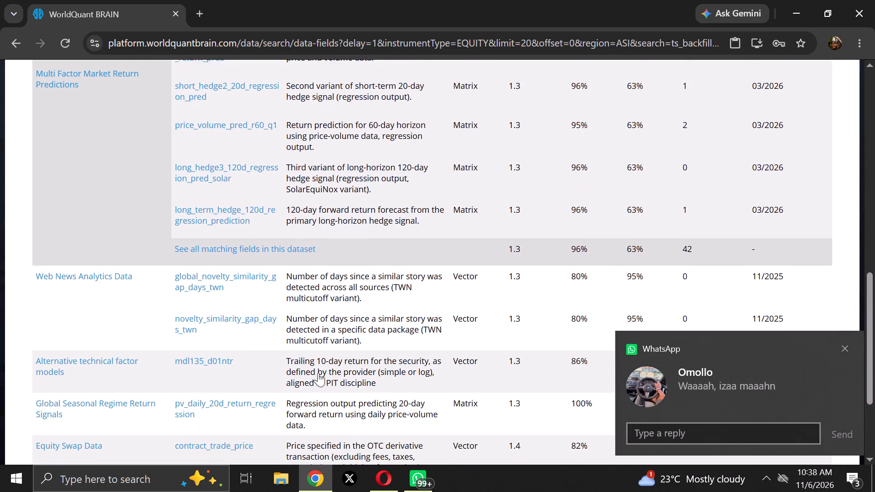
scroll(318, 373, down, 2)
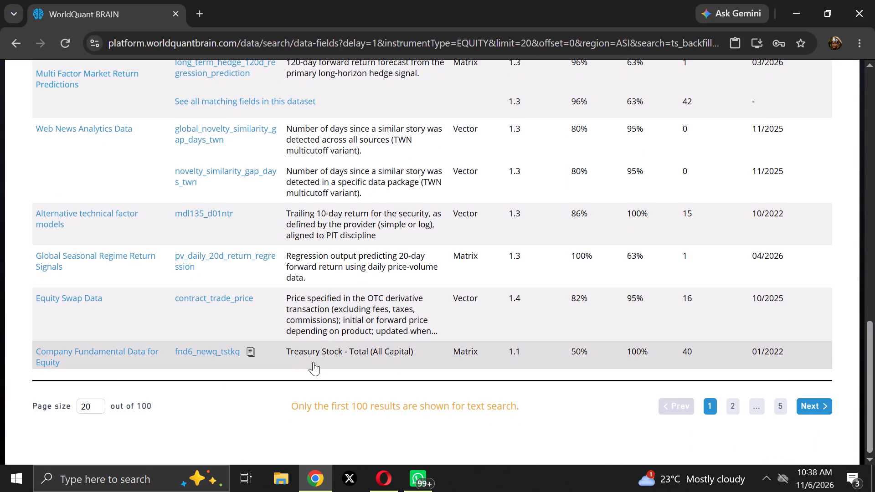
scroll(313, 362, up, 2)
scroll(313, 362, down, 1)
scroll(313, 362, up, 2)
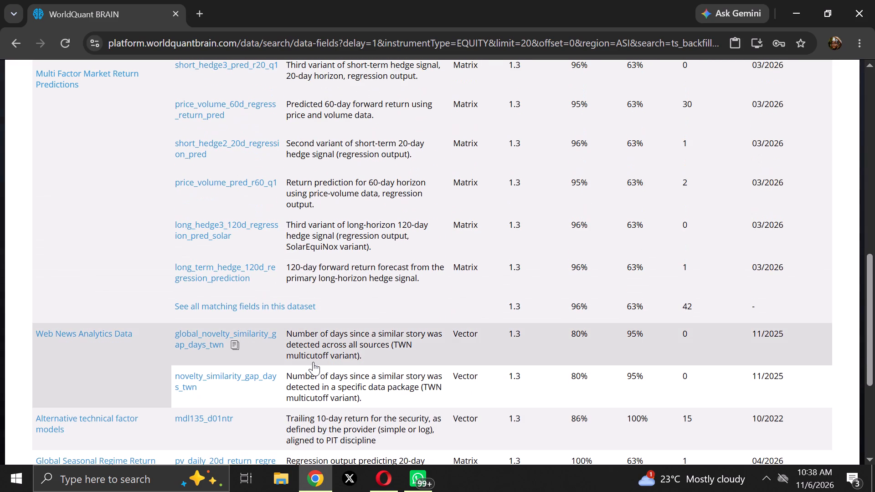
scroll(297, 362, up, 4)
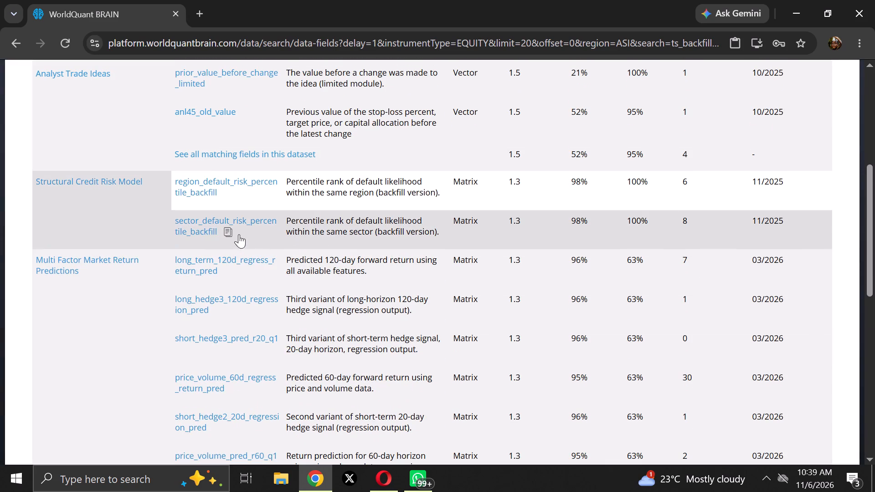
click(222, 230)
scroll(266, 308, up, 5)
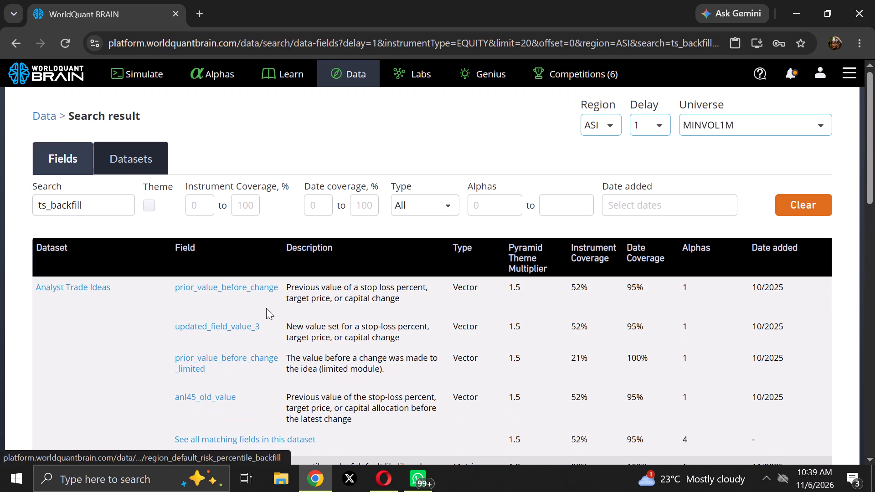
scroll(266, 308, up, 4)
Replace ts_backfill at the start of the Simulation 2 expression with the copied name sector_default_risk_percentile_backfill.
click(128, 71)
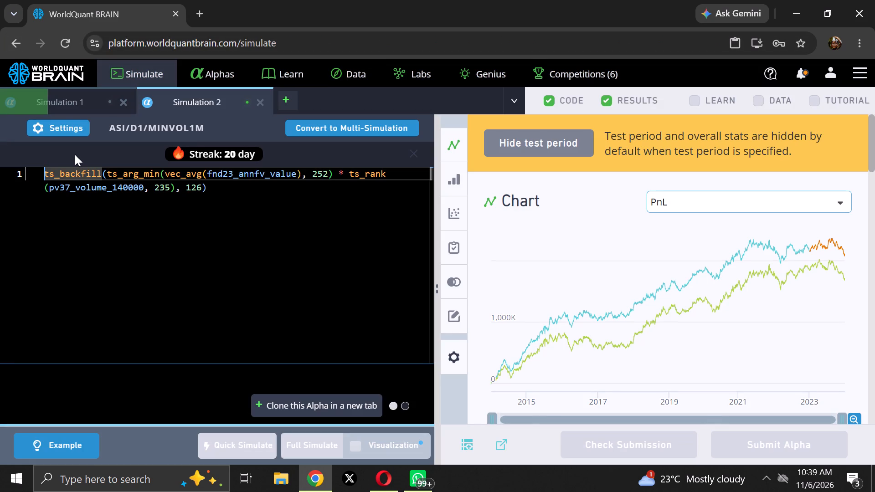
key(BackSpace)
double_click(67, 172)
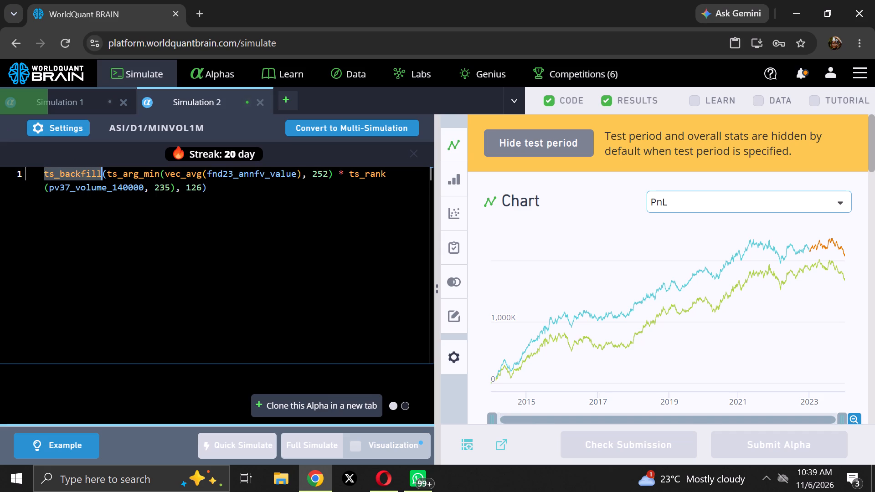
key(BackSpace)
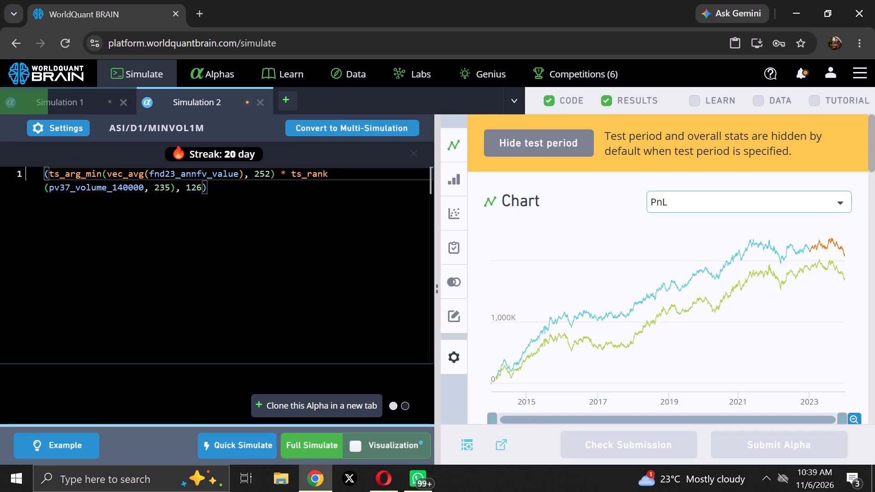
right_click(44, 175)
click(116, 252)
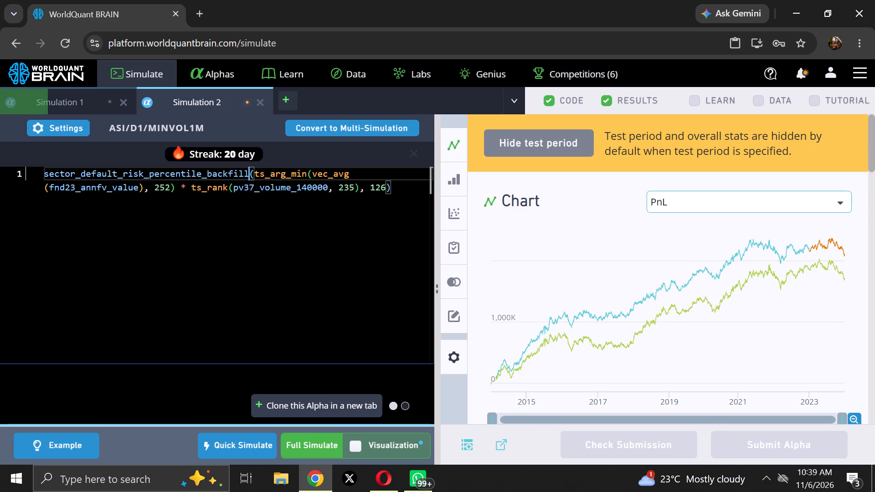
Run a full simulation of the Simulation 2 alpha that uses sector_default_risk_percentile_backfill.
click(322, 435)
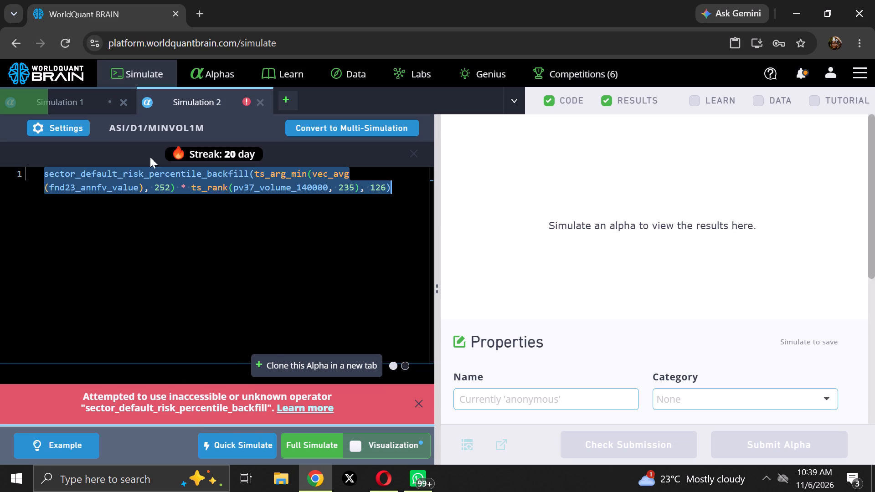
click(232, 169)
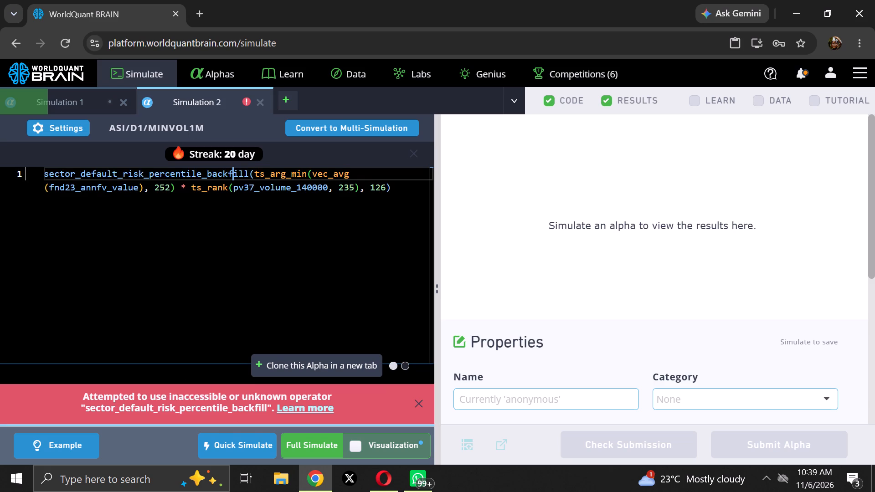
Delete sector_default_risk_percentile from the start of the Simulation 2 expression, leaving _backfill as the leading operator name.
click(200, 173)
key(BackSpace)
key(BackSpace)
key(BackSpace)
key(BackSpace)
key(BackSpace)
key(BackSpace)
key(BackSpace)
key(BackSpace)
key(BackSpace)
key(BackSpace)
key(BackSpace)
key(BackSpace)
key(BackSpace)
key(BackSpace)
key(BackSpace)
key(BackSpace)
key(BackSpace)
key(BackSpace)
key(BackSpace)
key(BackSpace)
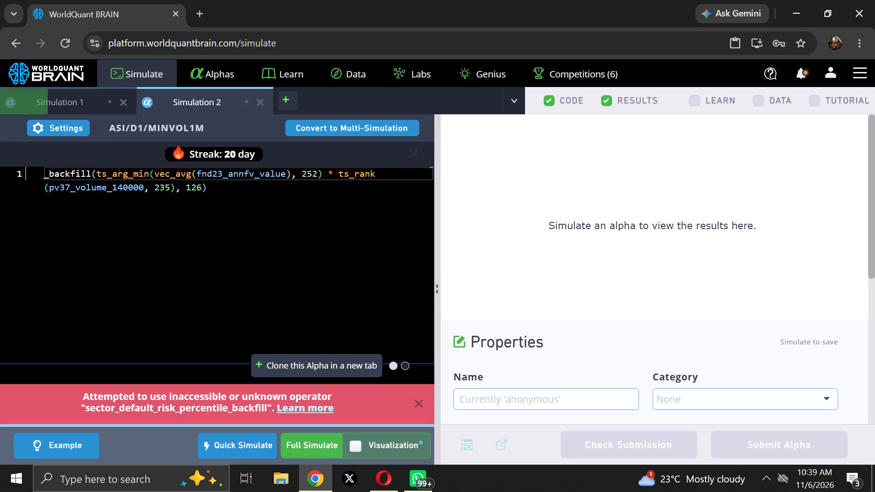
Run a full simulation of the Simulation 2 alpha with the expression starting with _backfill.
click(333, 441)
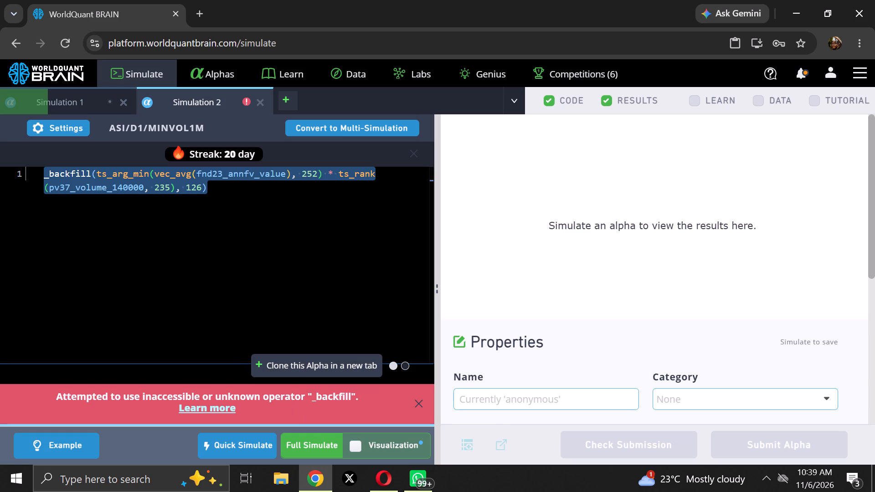
Clear the entire alpha expression from the Simulation 2 code editor.
key(BackSpace)
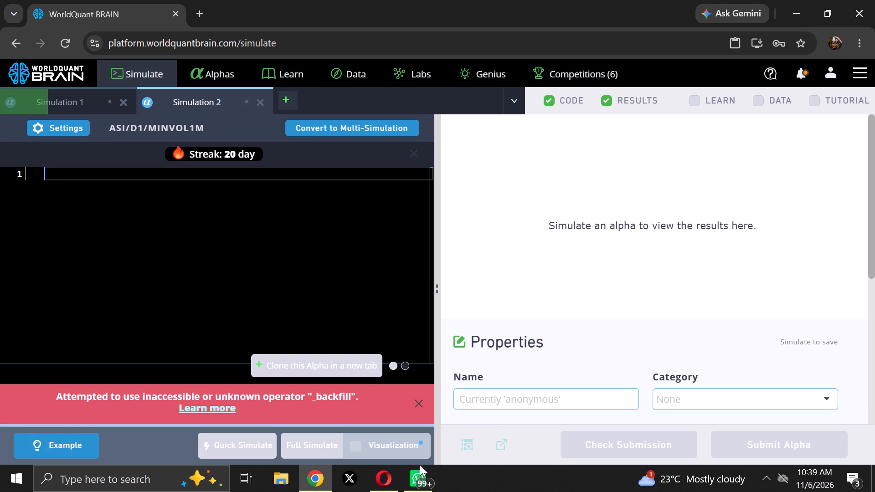
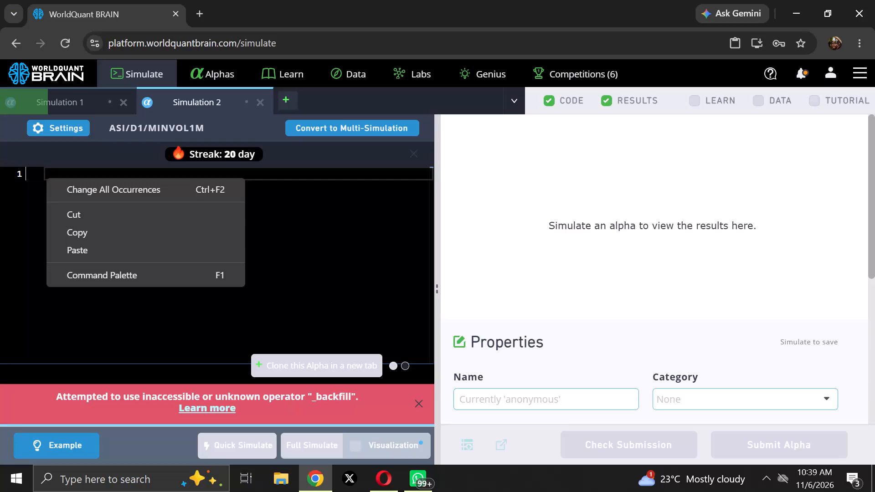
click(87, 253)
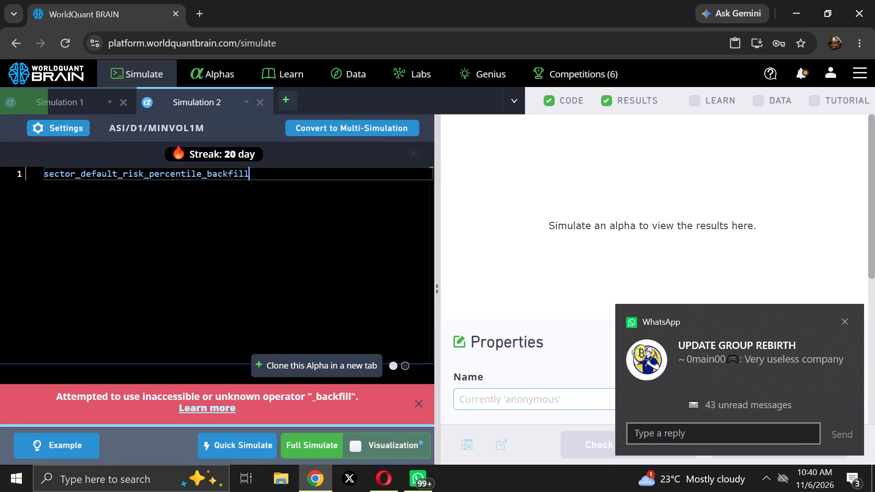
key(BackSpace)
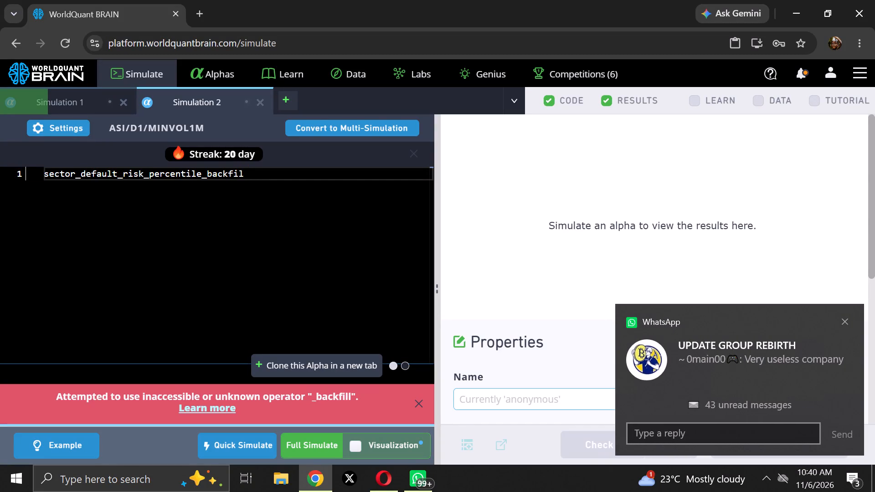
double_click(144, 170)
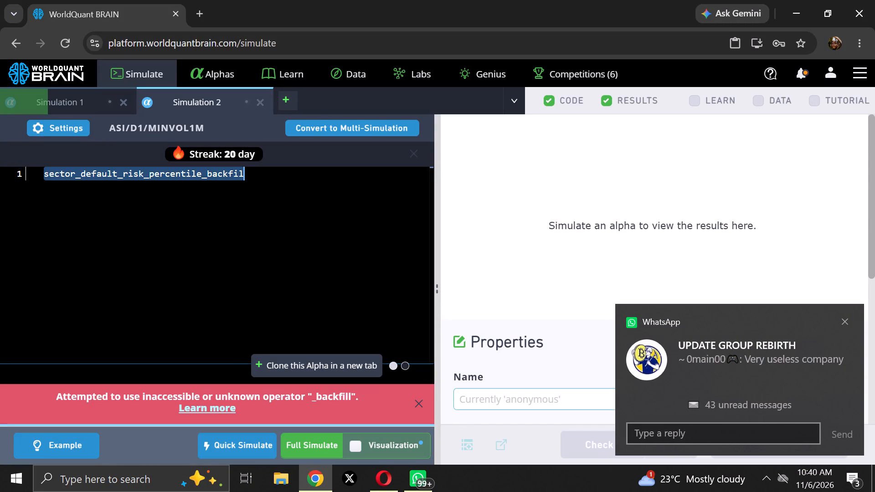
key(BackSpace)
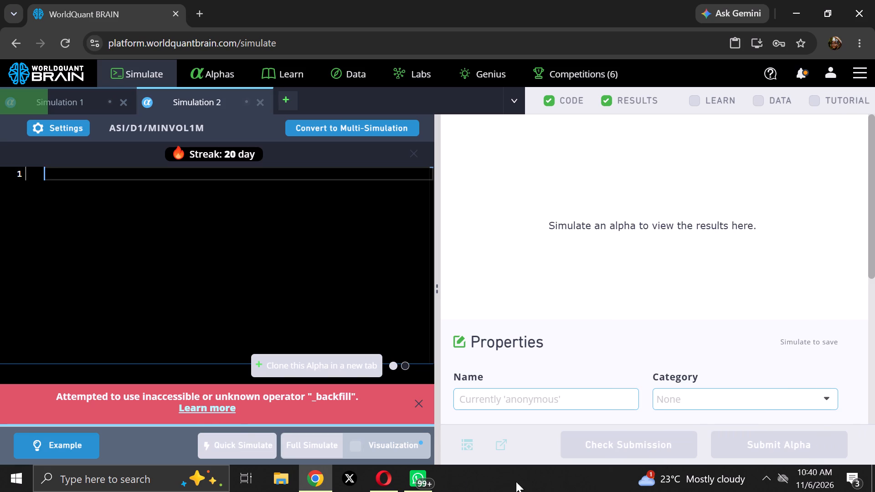
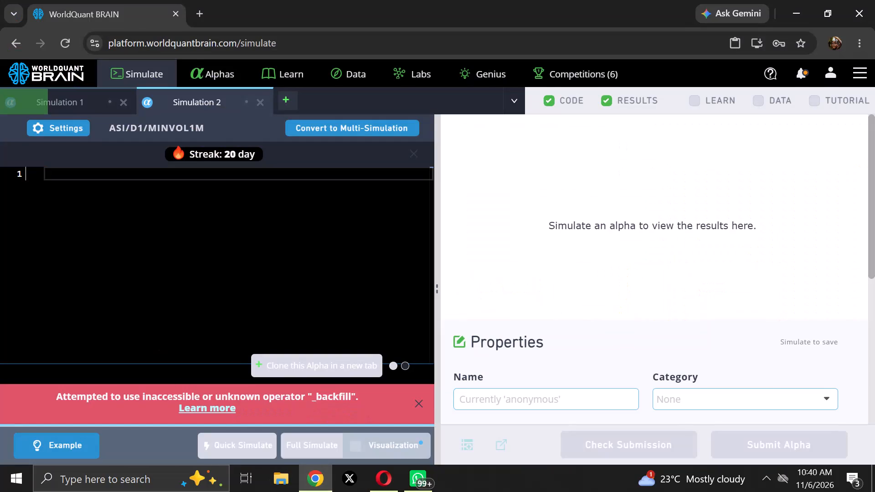
Paste the copied expression ts_backfill(ts_arg_min(vec_avg(fnd23_annfv_value), 252) * ts_rank(oth335_combined_all_region_linear, 235), 126) into the empty Simulation 2 editor.
right_click(47, 177)
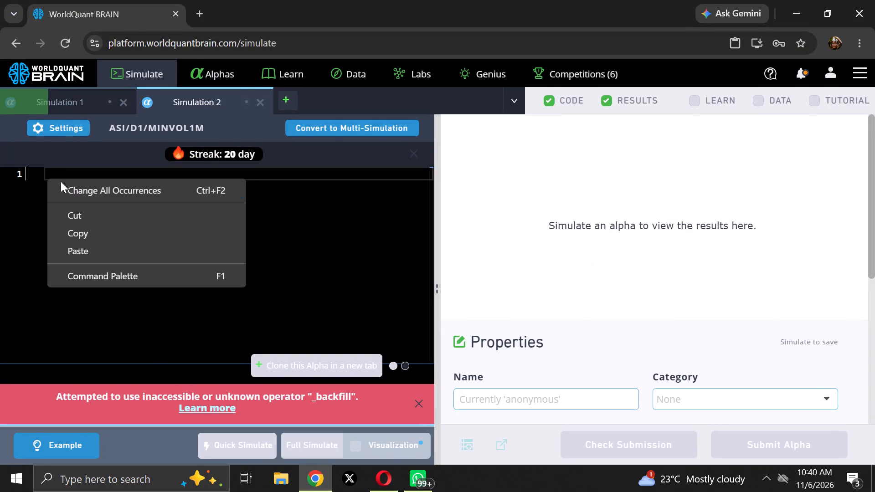
click(91, 250)
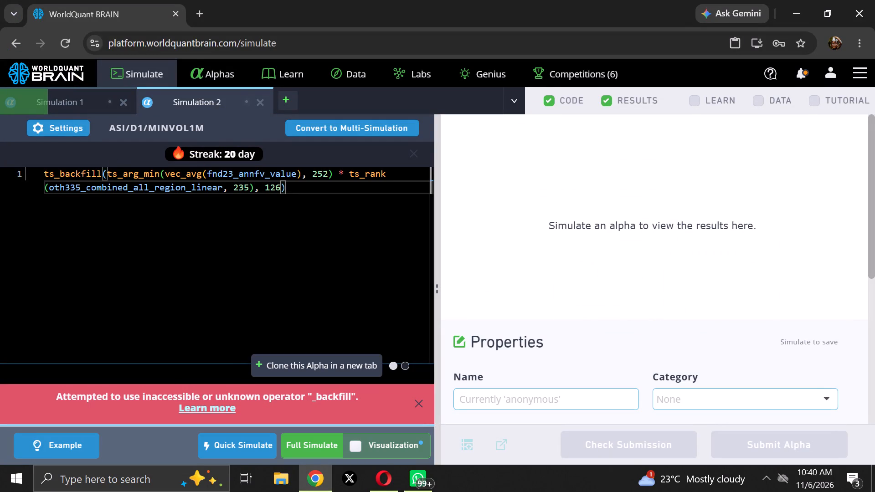
Select the field name fnd23_annfv_value inside vec_avg in the Simulation 2 expression.
drag(300, 175, 295, 175)
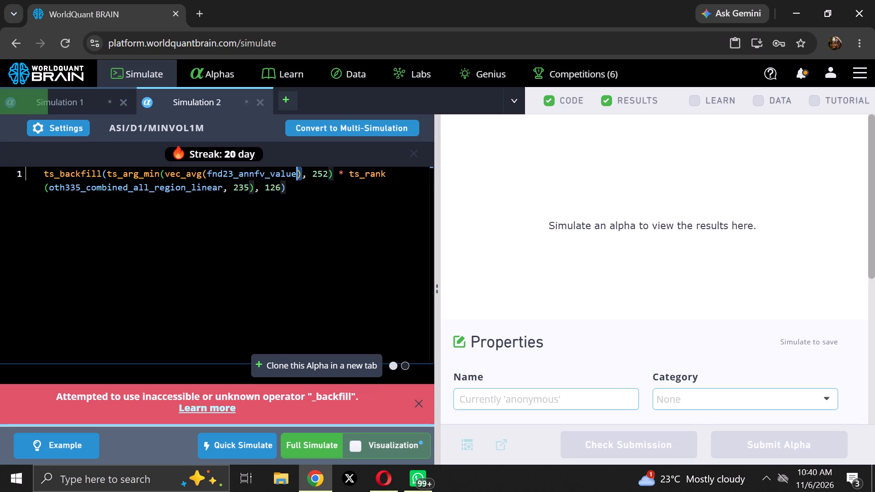
drag(295, 175, 224, 175)
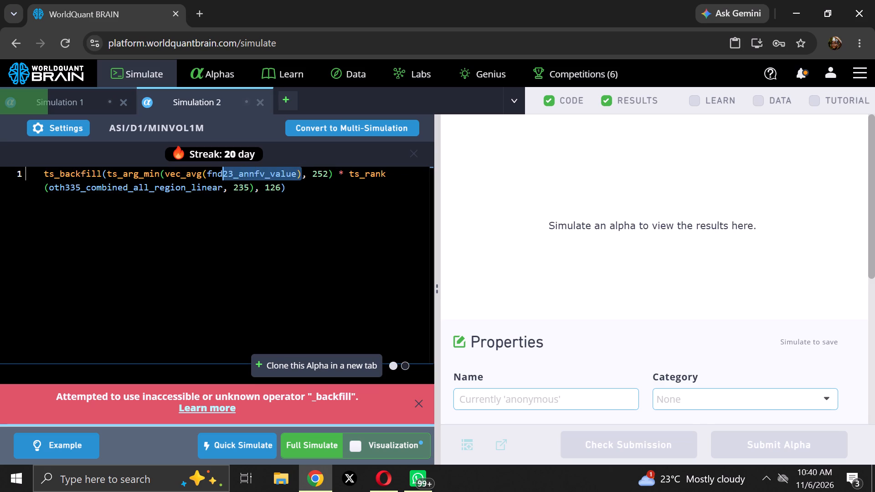
Copy fnd23_annfv_value from the Simulation 2 expression and search the ASI data fields for it.
drag(224, 175, 233, 230)
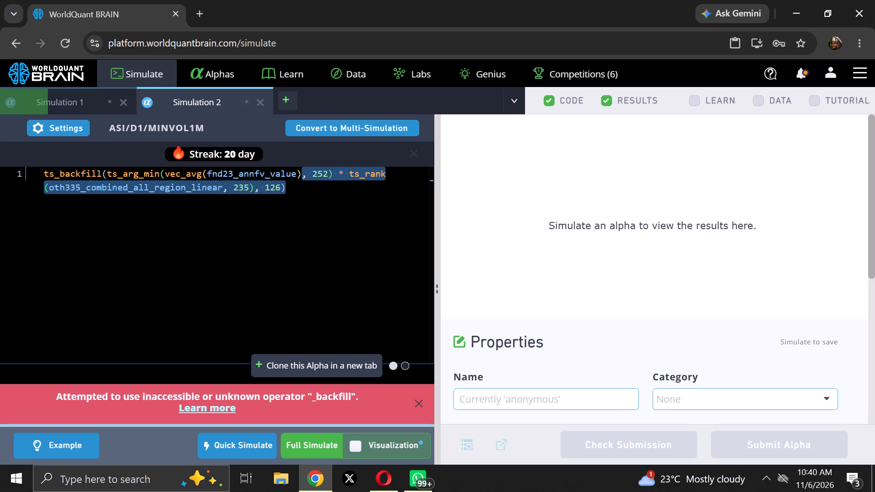
click(233, 228)
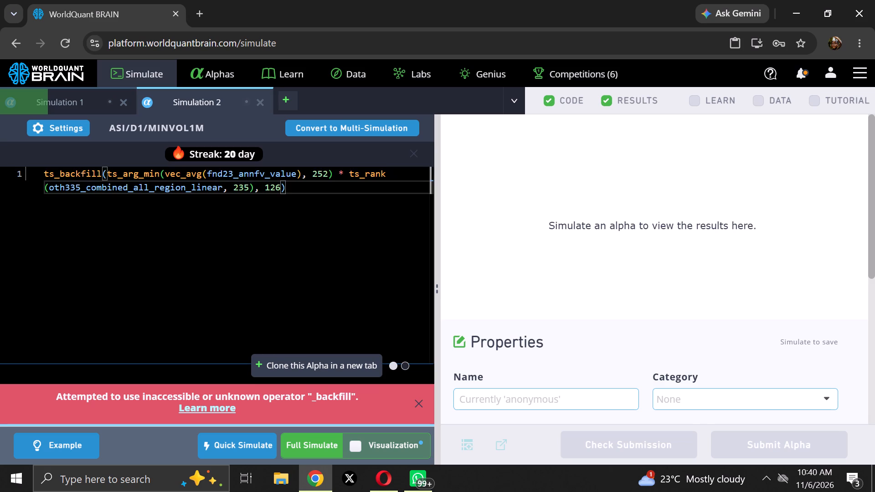
double_click(238, 172)
right_click(238, 172)
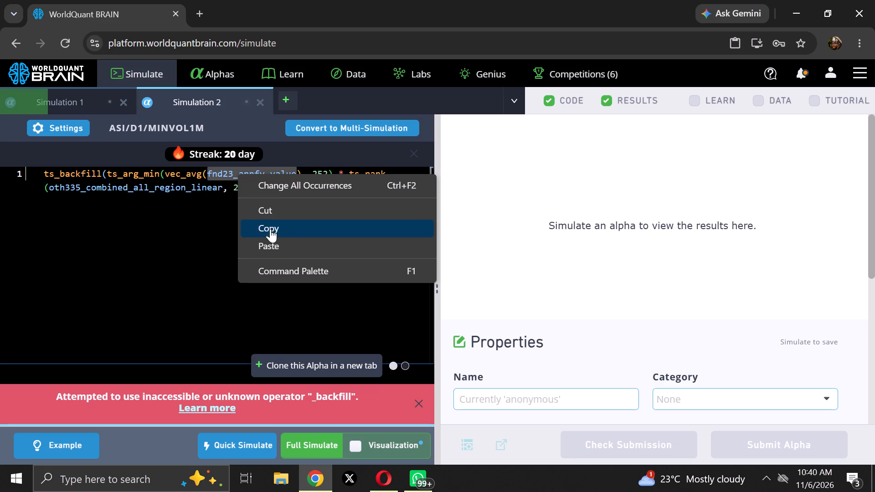
click(272, 231)
click(340, 71)
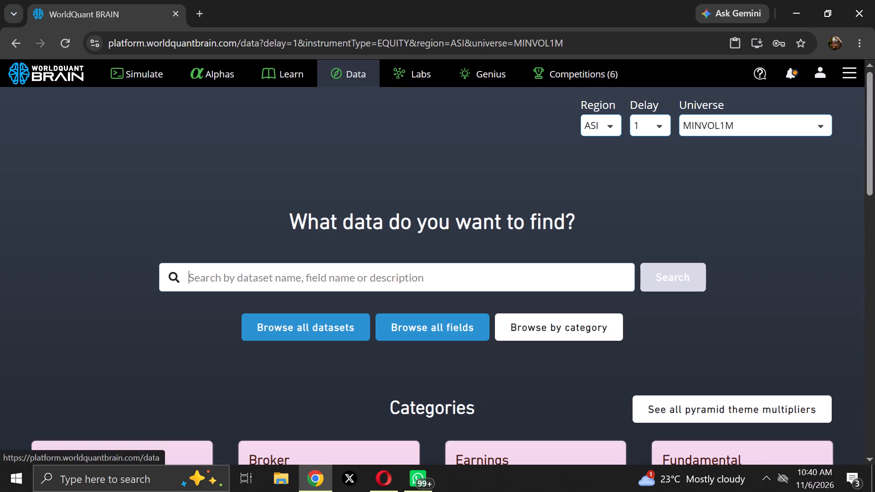
right_click(187, 272)
click(221, 317)
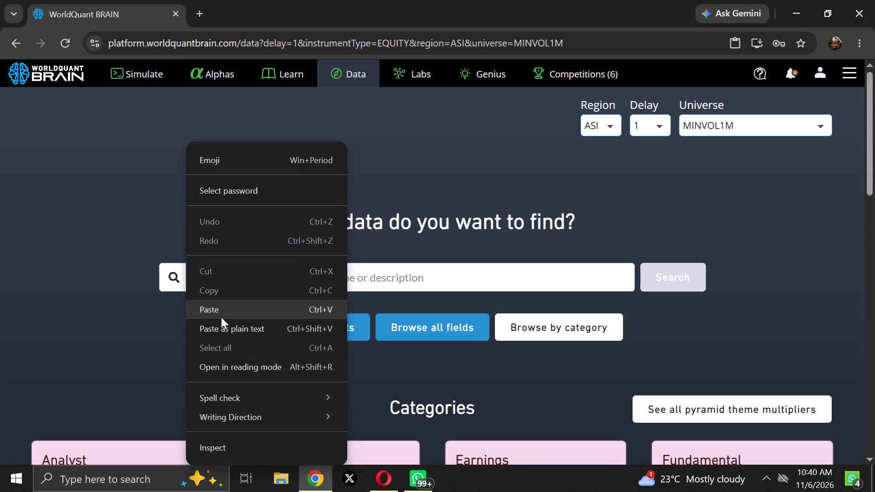
click(669, 275)
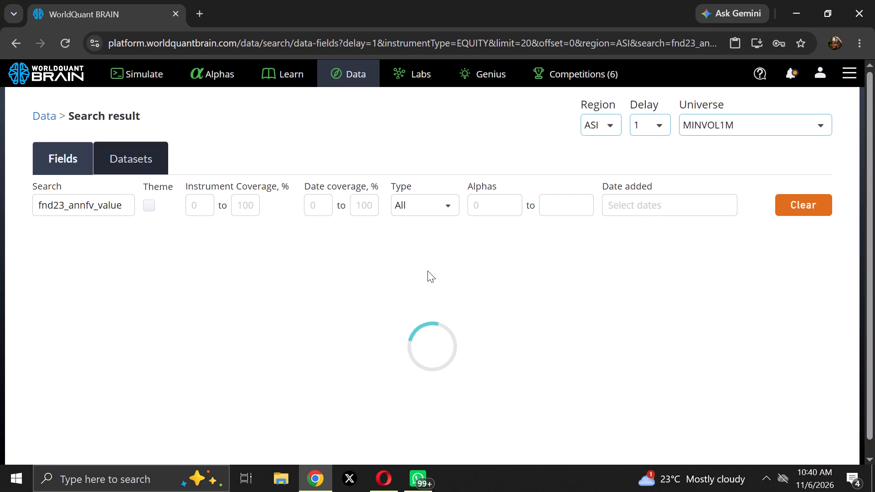
Copy the field name annual_fiscal_month_number from the Fundamental Point in Time Data dataset in the search results.
scroll(427, 271, down, 3)
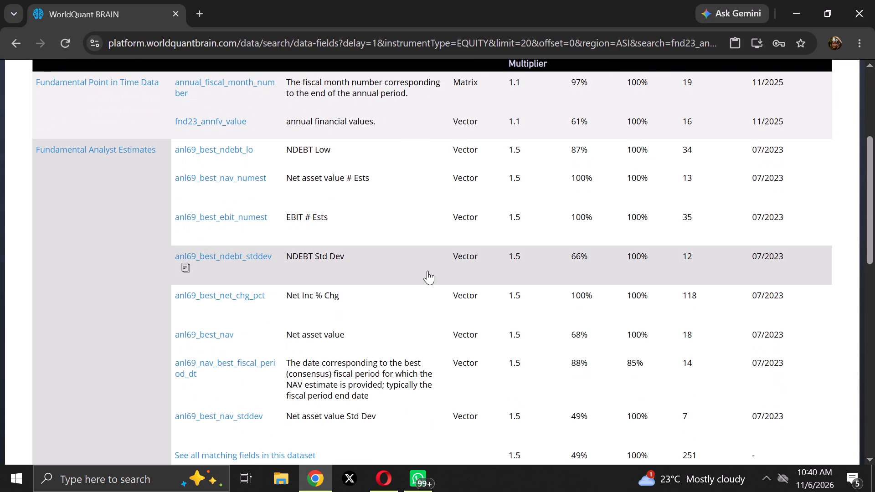
scroll(427, 271, up, 2)
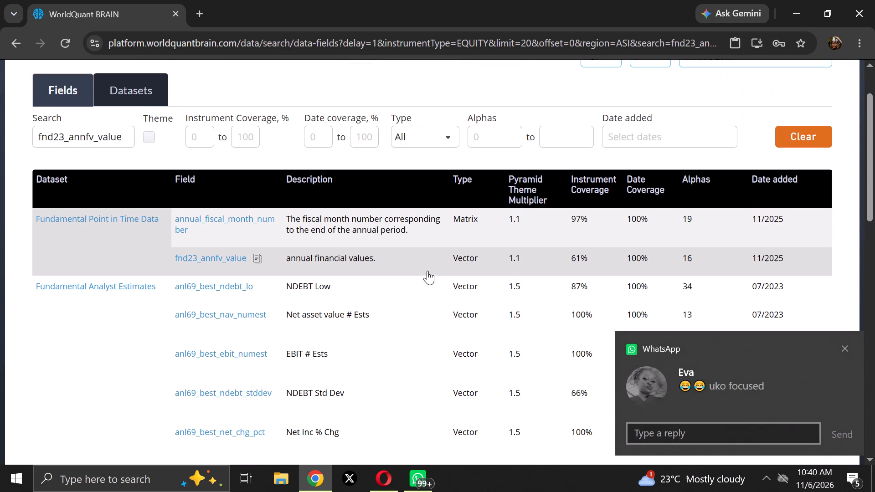
click(196, 227)
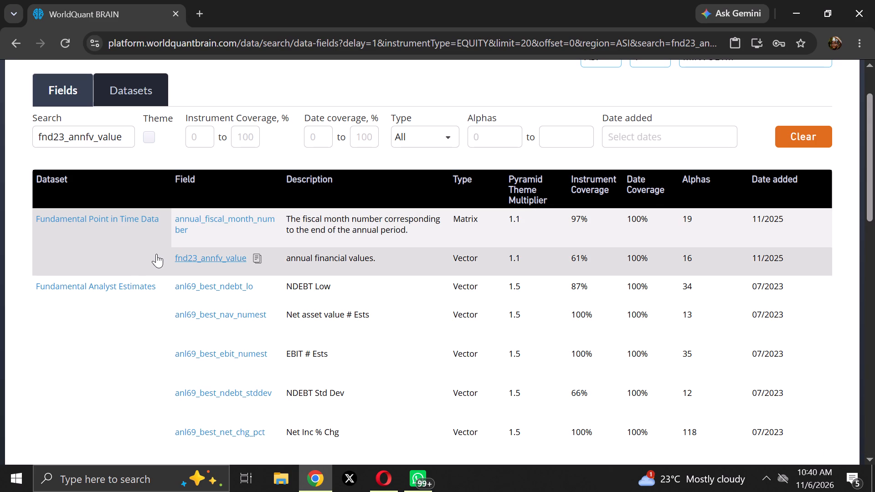
Open all matching fields of the Fundamental Analyst Estimates dataset and examine their descriptions, types, coverage and alpha counts.
scroll(156, 254, down, 5)
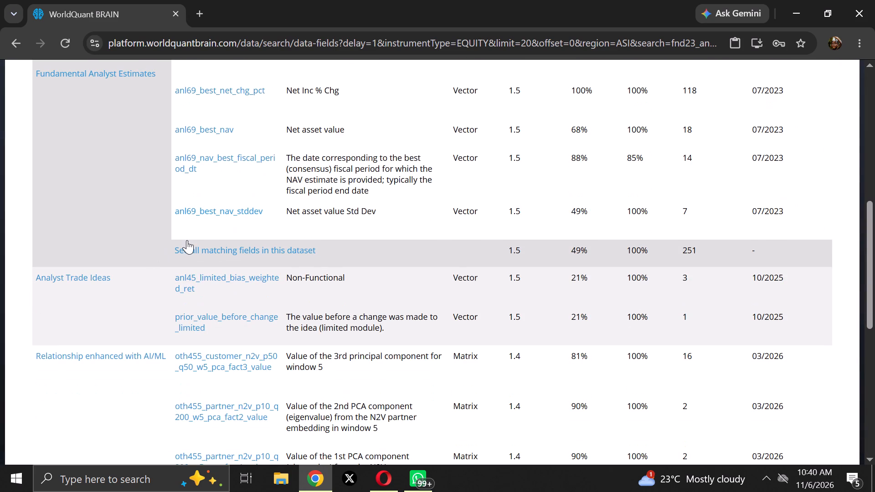
click(187, 240)
scroll(198, 288, down, 3)
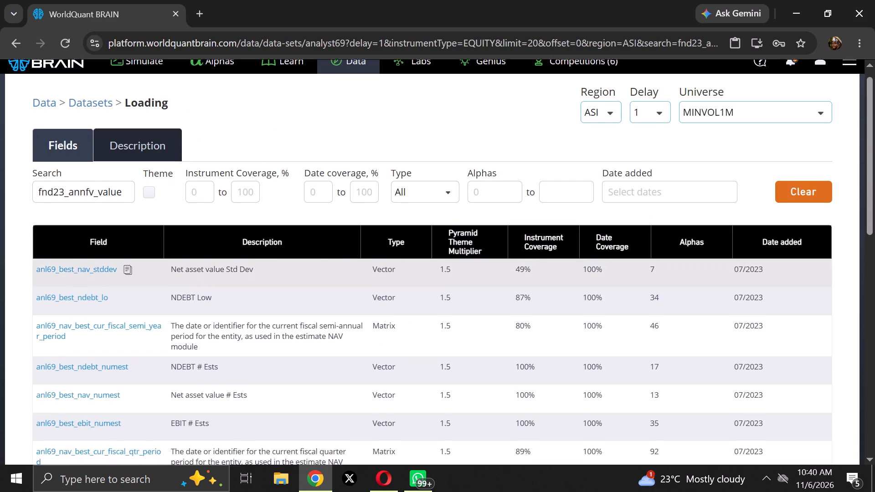
scroll(198, 290, down, 4)
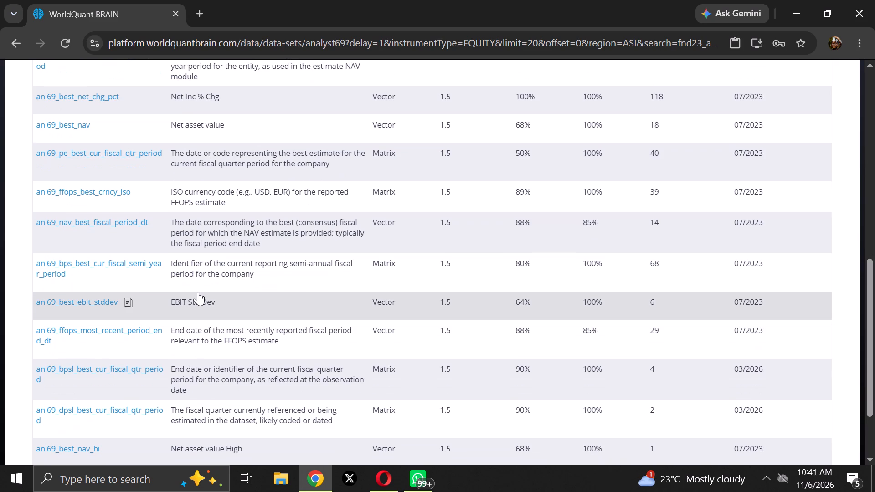
scroll(198, 292, down, 6)
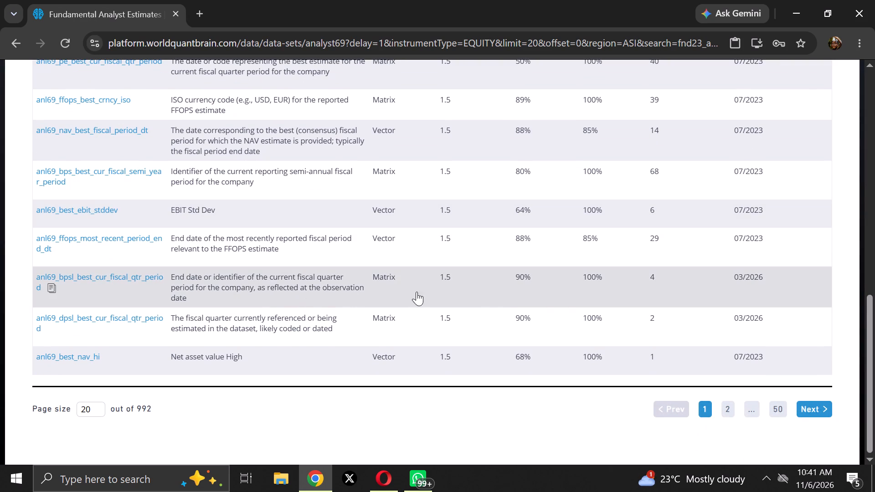
Go to the second page of Fundamental Analyst Estimates fields and copy the field name anl69_best_opp_numest.
click(821, 410)
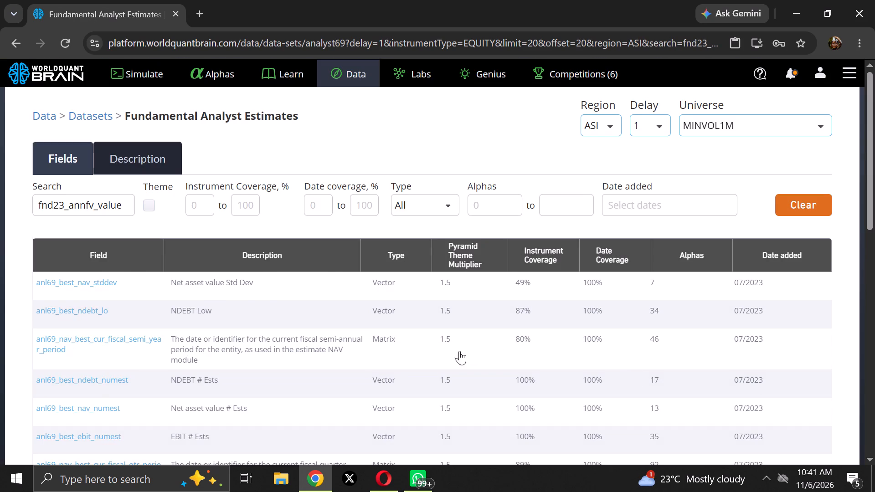
scroll(435, 358, down, 1)
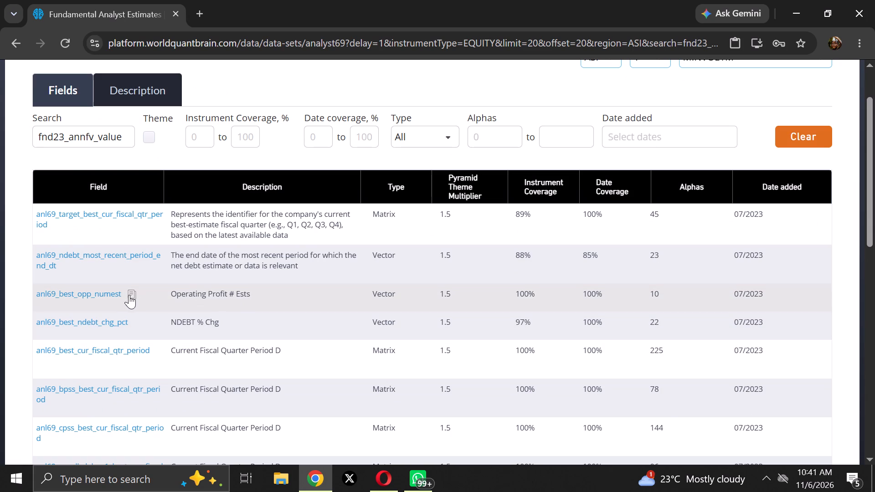
click(129, 295)
scroll(199, 170, up, 5)
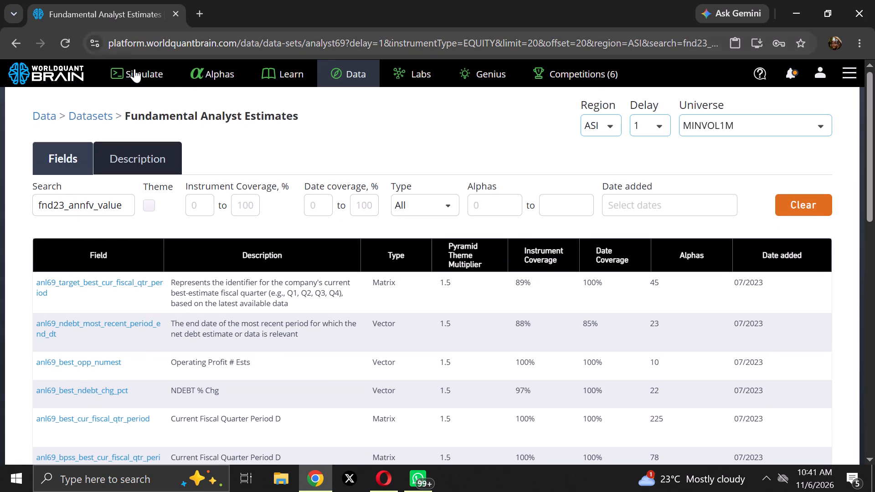
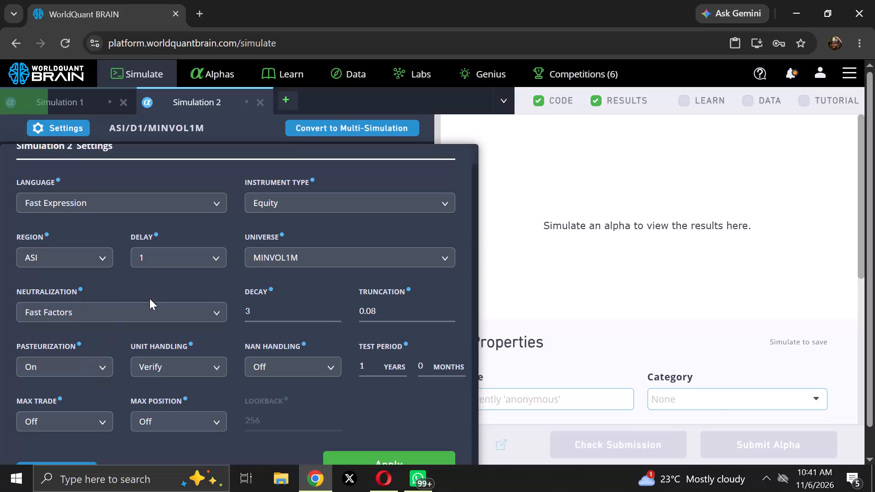
Set the Simulation 2 neutralization to Country / Region and run a full simulation of the alpha.
click(154, 307)
scroll(141, 385, down, 2)
click(117, 419)
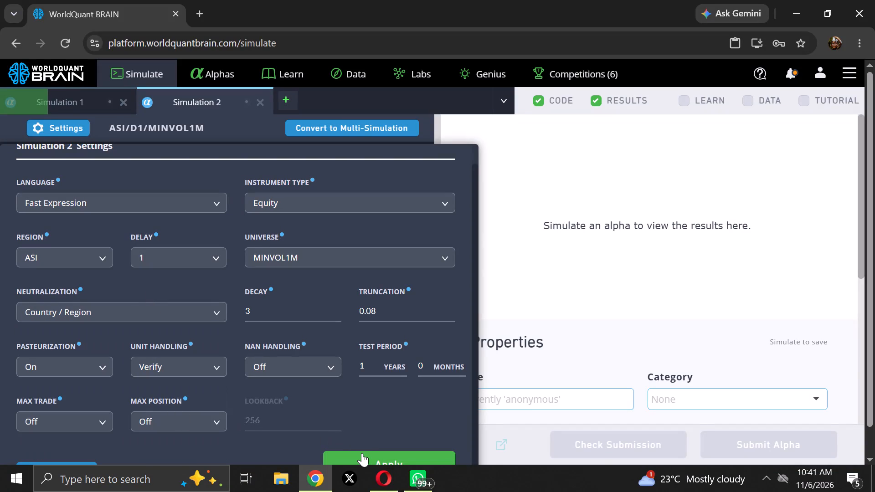
click(362, 453)
click(307, 439)
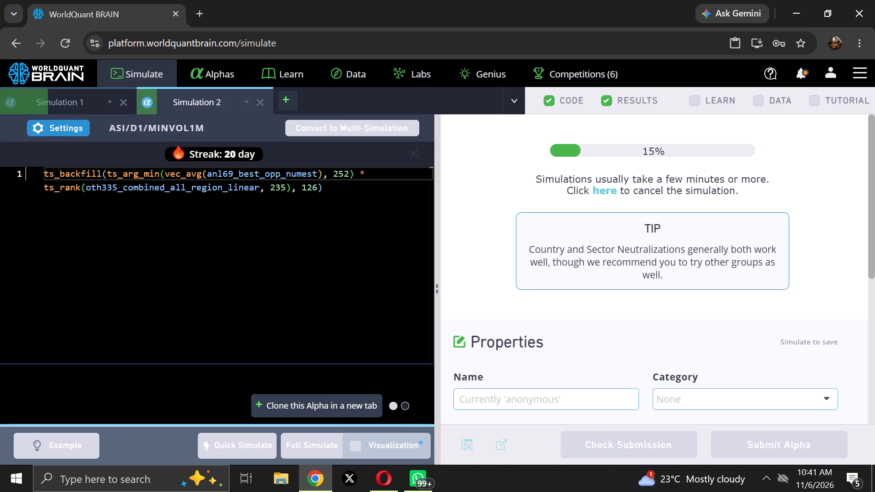
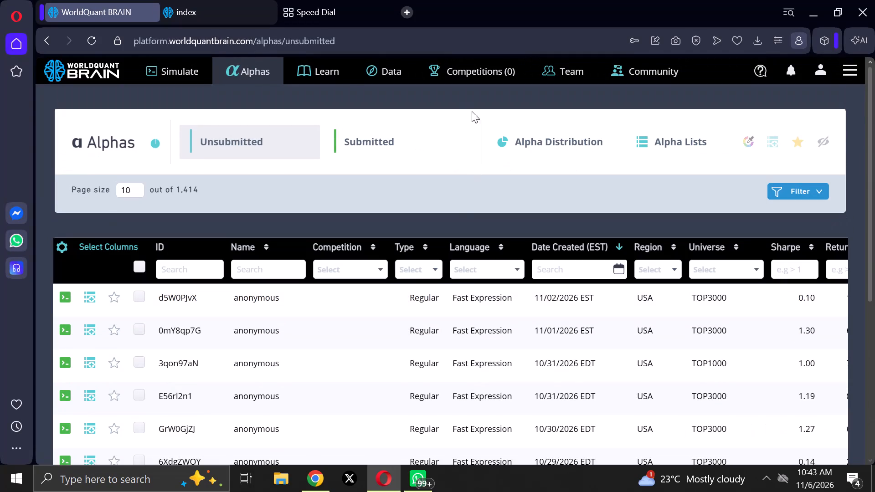
Return to the Simulate page and close all three open simulations, leaving only an empty one.
click(151, 69)
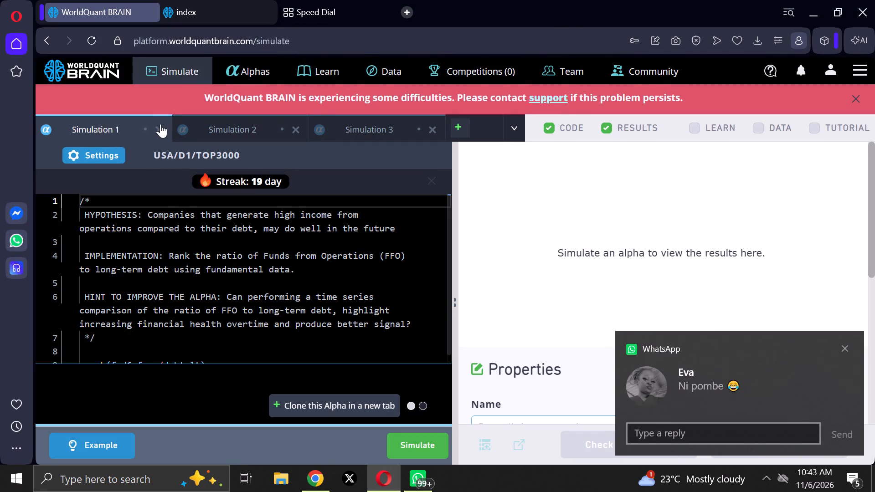
click(160, 124)
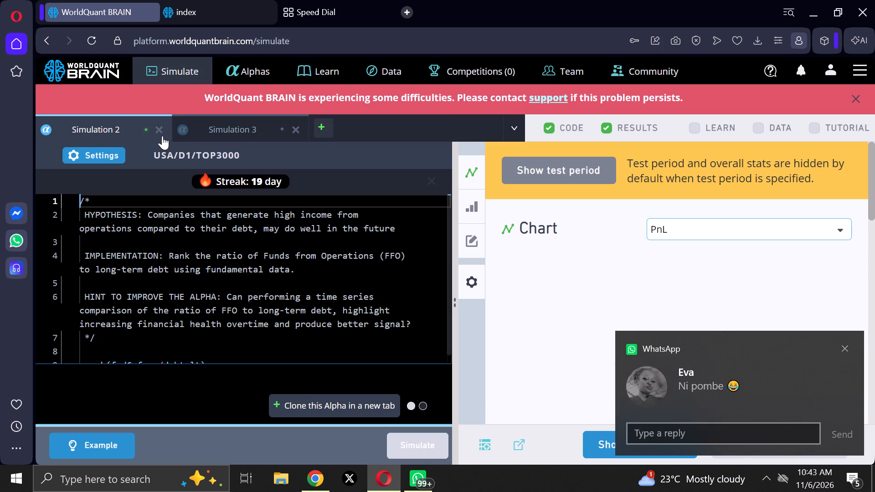
click(159, 126)
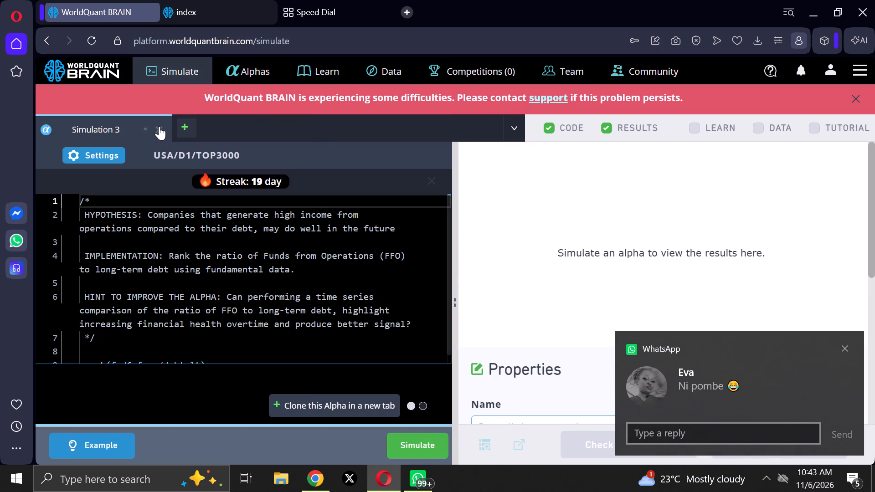
click(159, 126)
click(53, 124)
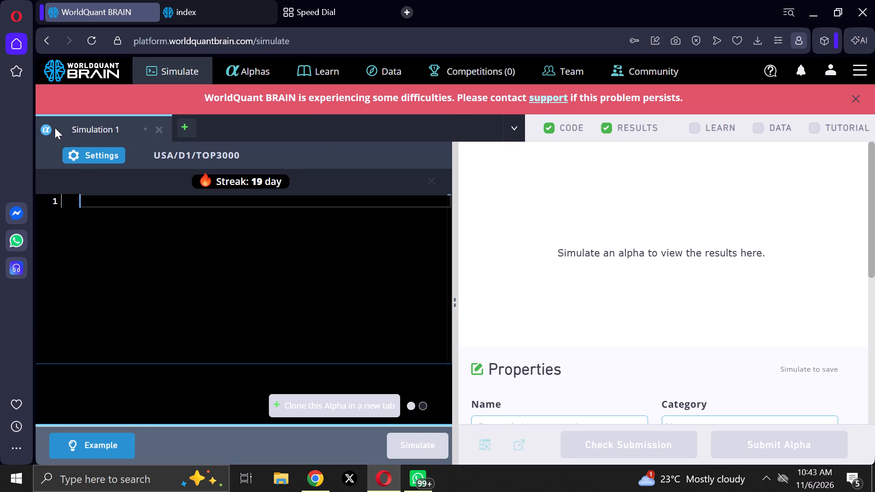
Load a new example alpha into the empty Simulation 1 and clone it twice, as Simulation 2 and Simulation 3.
click(93, 451)
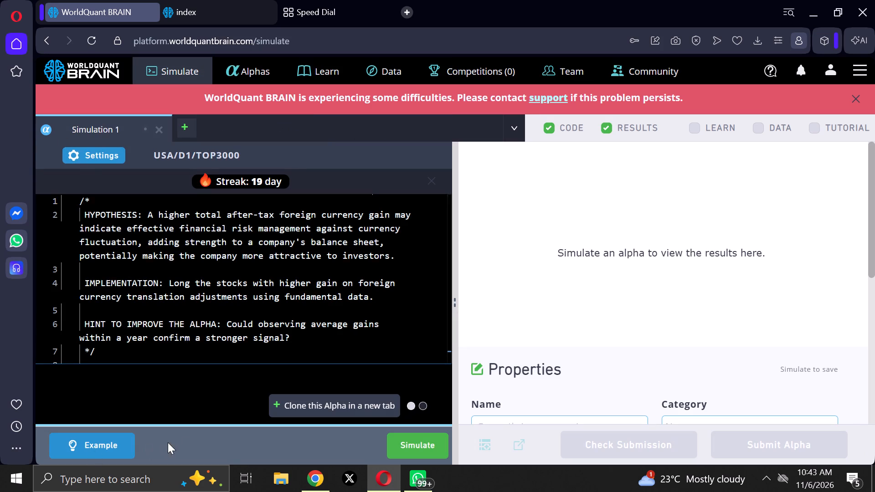
click(325, 405)
click(325, 405)
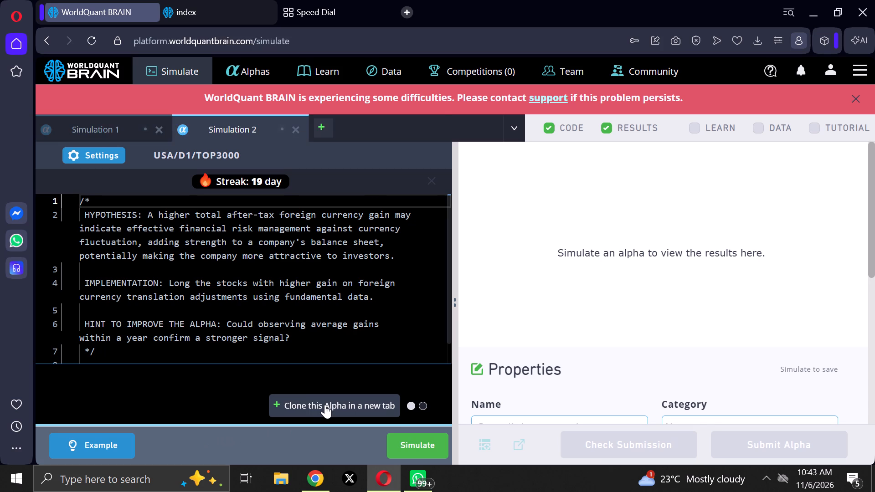
Run the foreign currency gain example alpha in Simulation 3 with its existing settings.
click(418, 446)
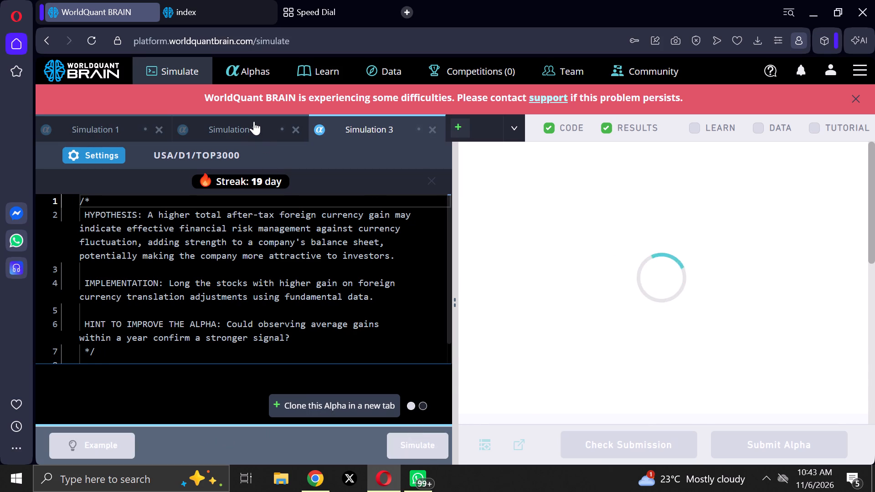
Set Simulation 2's neutralization to Sector, apply the settings and run its simulation.
click(254, 121)
click(79, 151)
scroll(291, 277, down, 3)
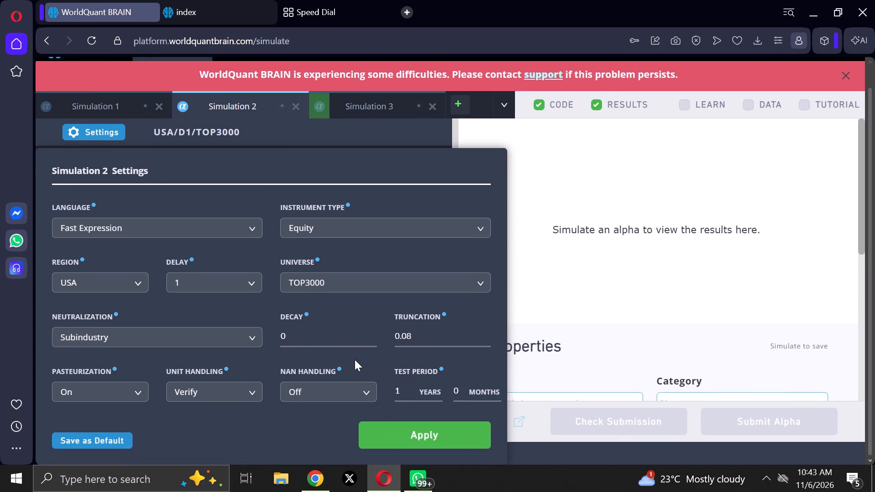
click(190, 334)
click(163, 405)
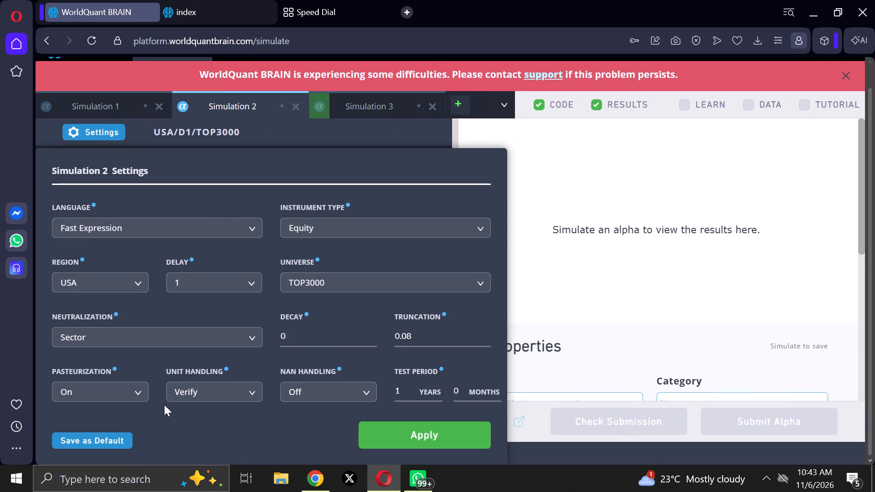
click(414, 441)
click(413, 441)
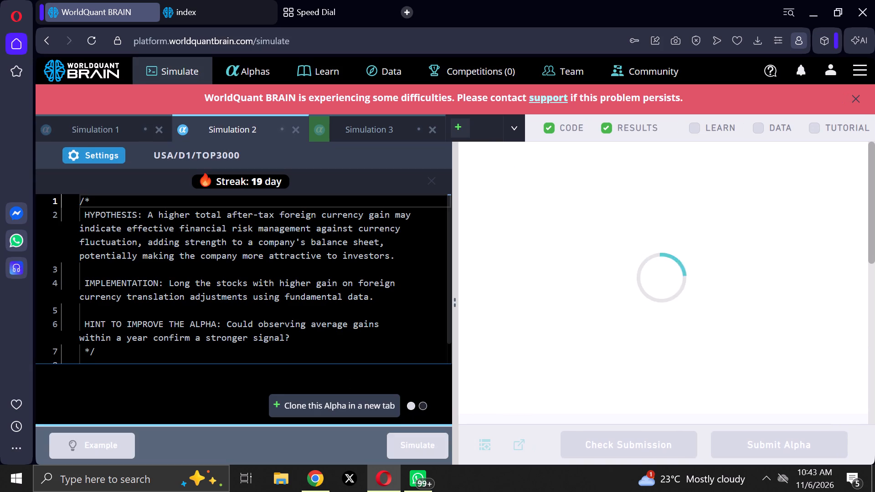
Open the simulation settings of the example alpha in Simulation 1.
click(98, 127)
click(98, 153)
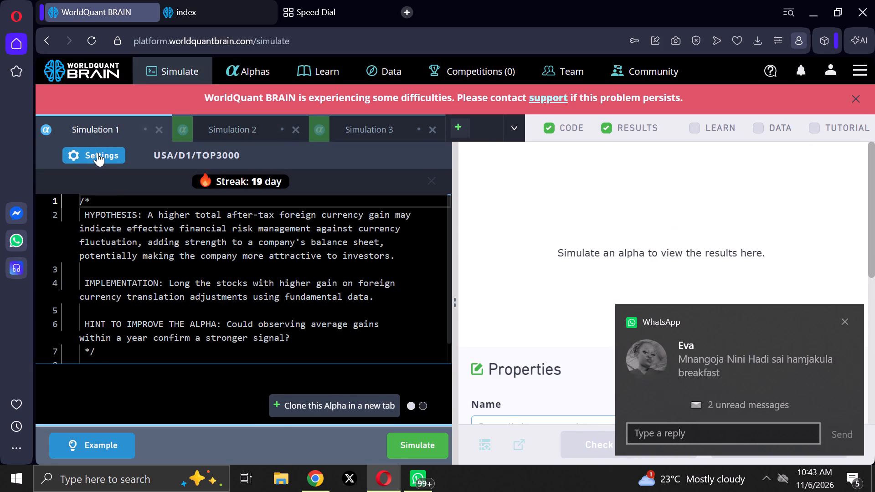
Set Simulation 1's neutralization to Industry, apply the settings, and simulate the foreign currency gain alpha.
scroll(265, 332, down, 2)
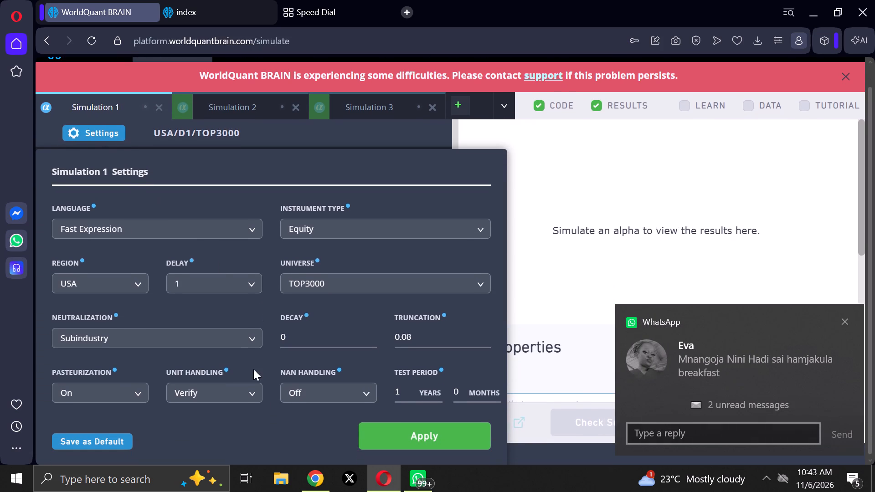
click(169, 334)
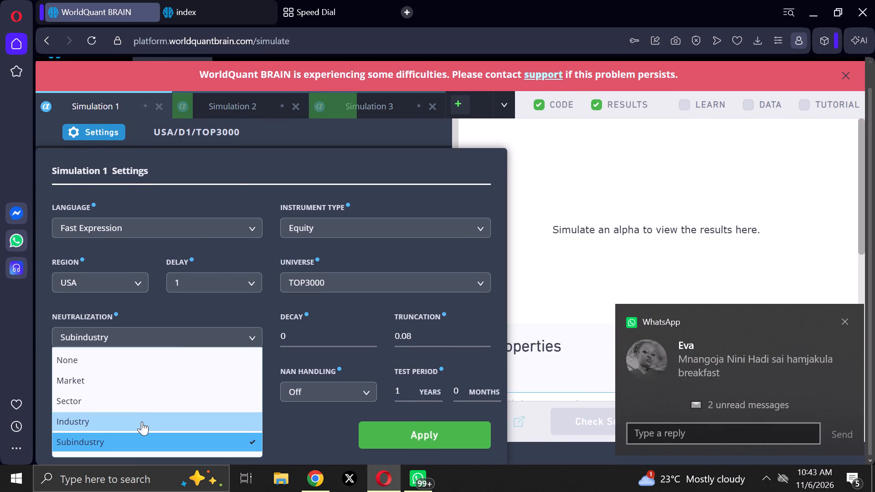
click(142, 421)
click(422, 433)
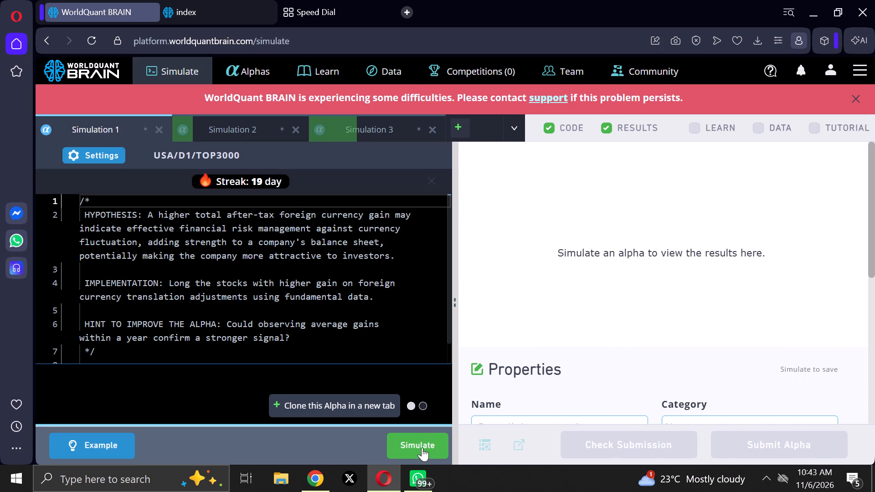
click(422, 447)
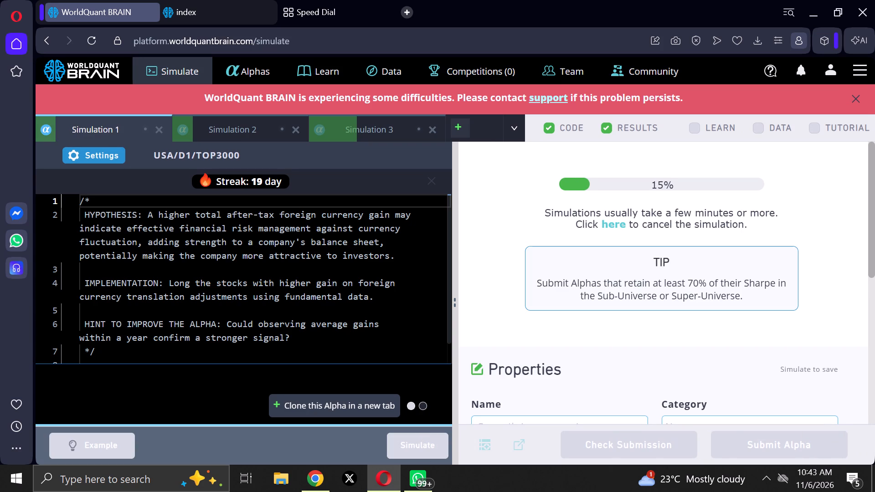
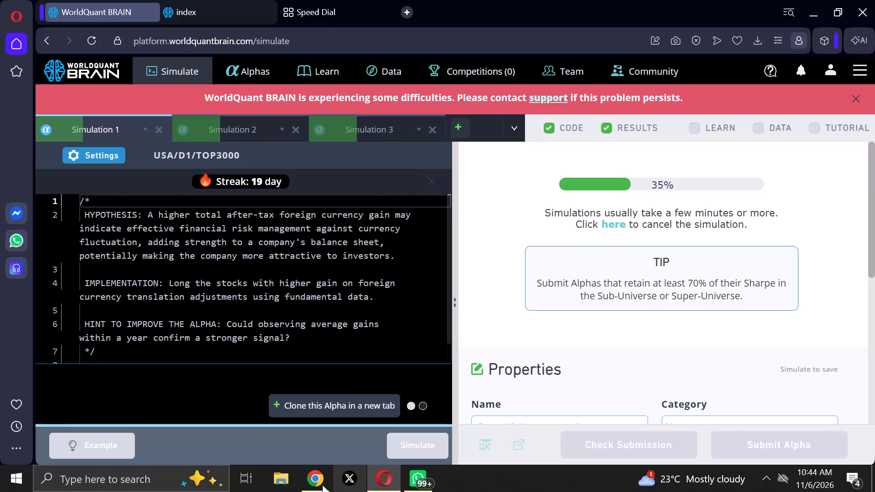
Switch to Chrome and reveal the test period results of the ASI alpha in Simulation 2.
click(322, 485)
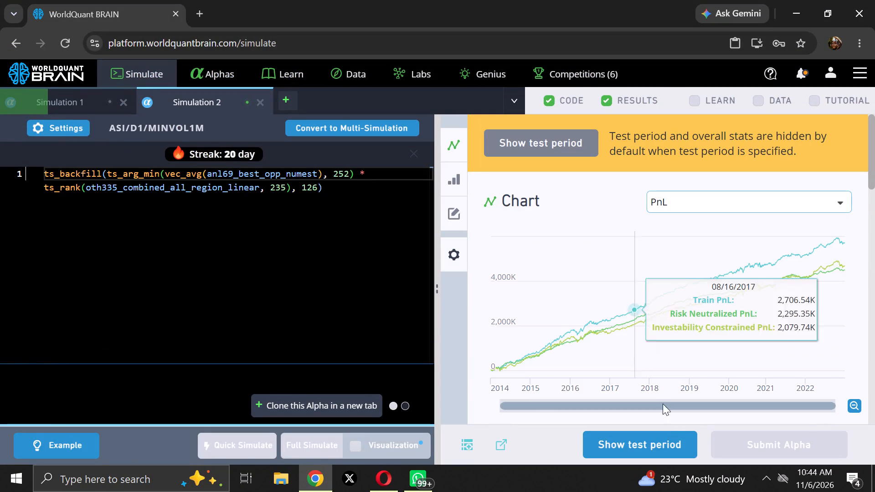
click(678, 445)
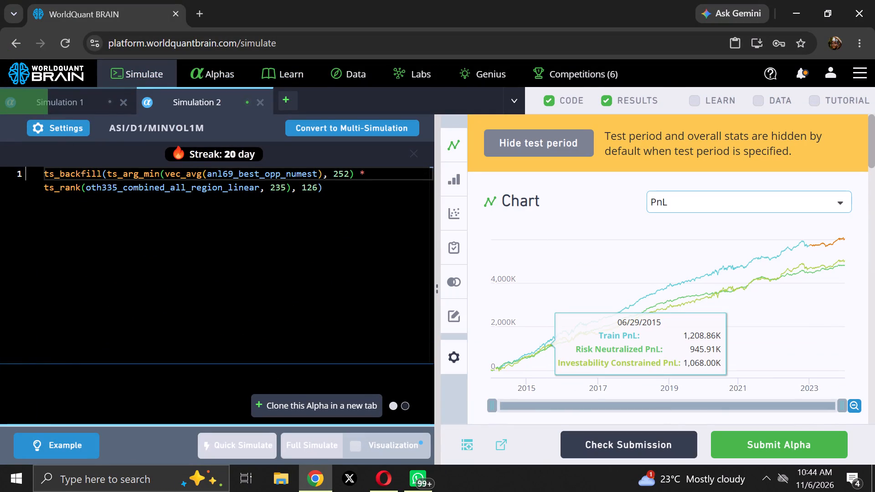
drag(333, 190, 72, 175)
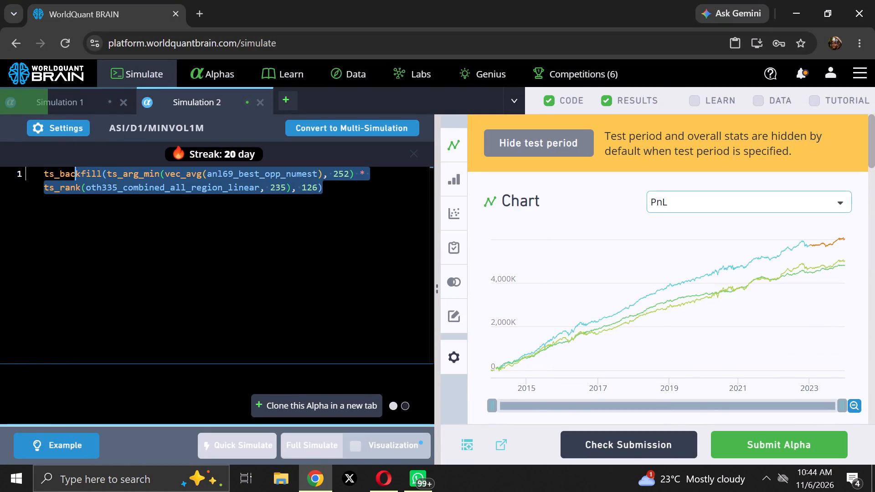
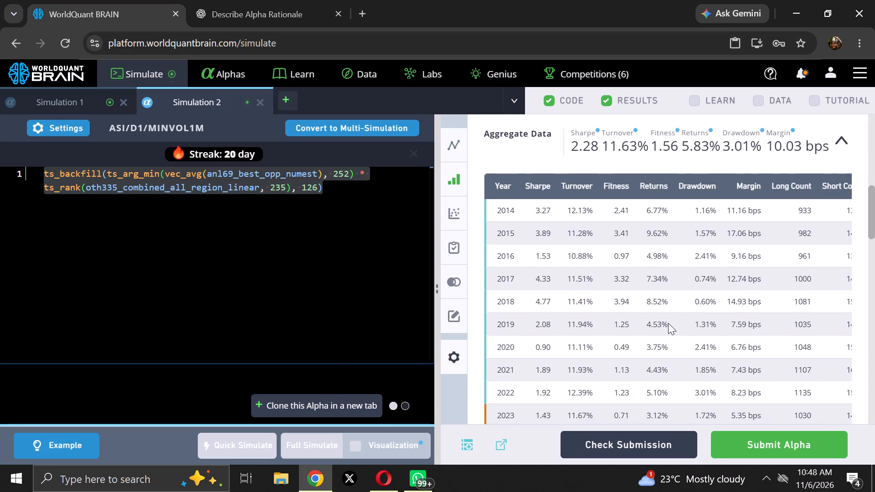
Run the self, power pool and prod correlation checks for Simulation 2's ASI alpha, and expand its IS testing warnings.
scroll(668, 323, down, 5)
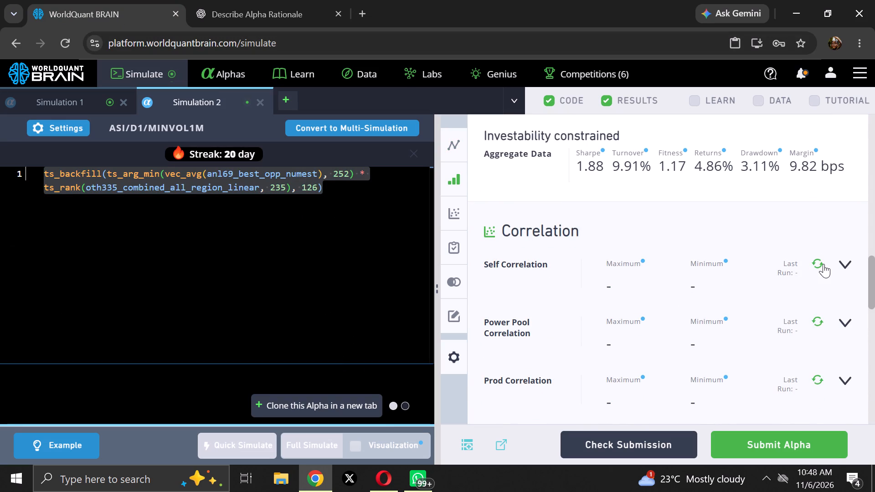
click(824, 264)
click(821, 316)
scroll(813, 357, down, 2)
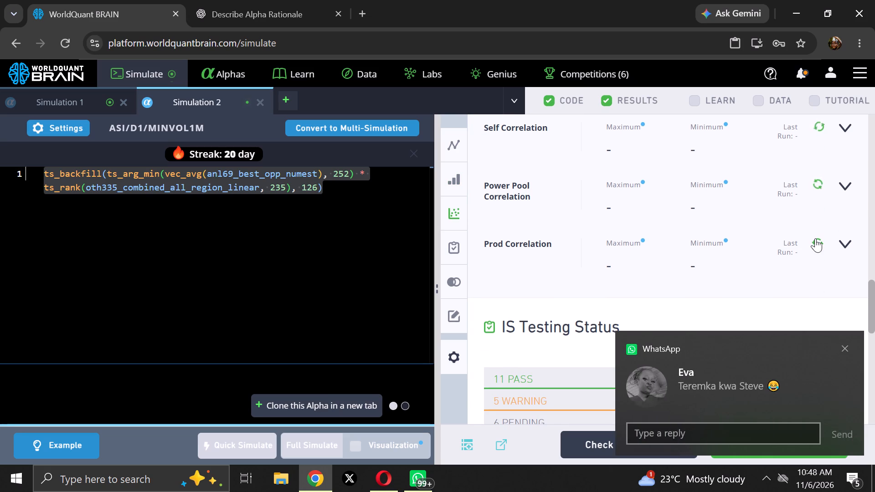
click(815, 238)
scroll(803, 256, up, 1)
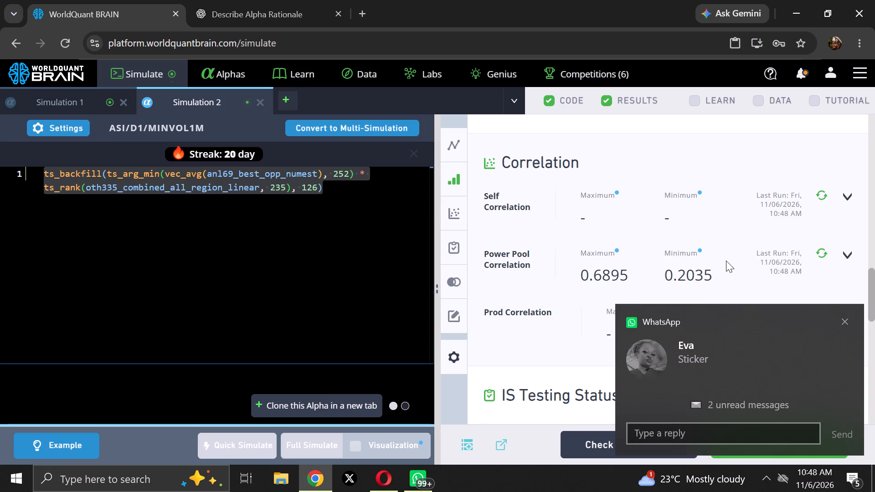
click(846, 320)
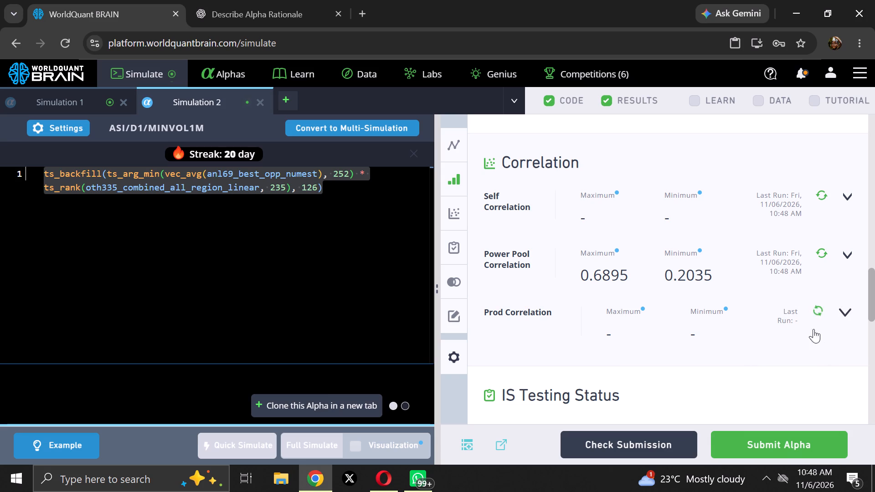
click(823, 198)
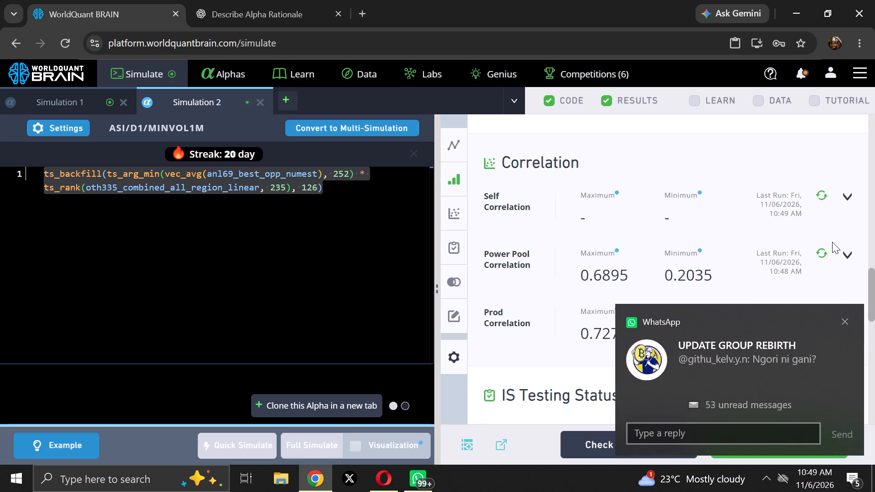
click(841, 323)
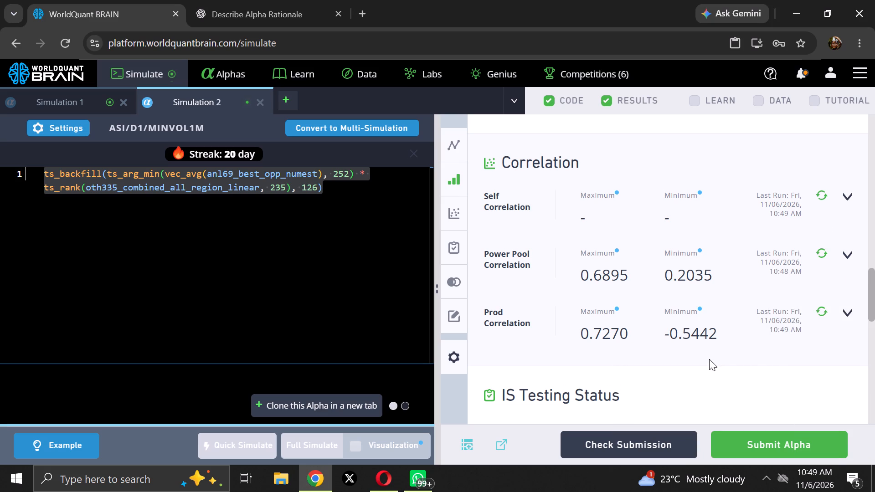
scroll(709, 359, down, 3)
click(674, 258)
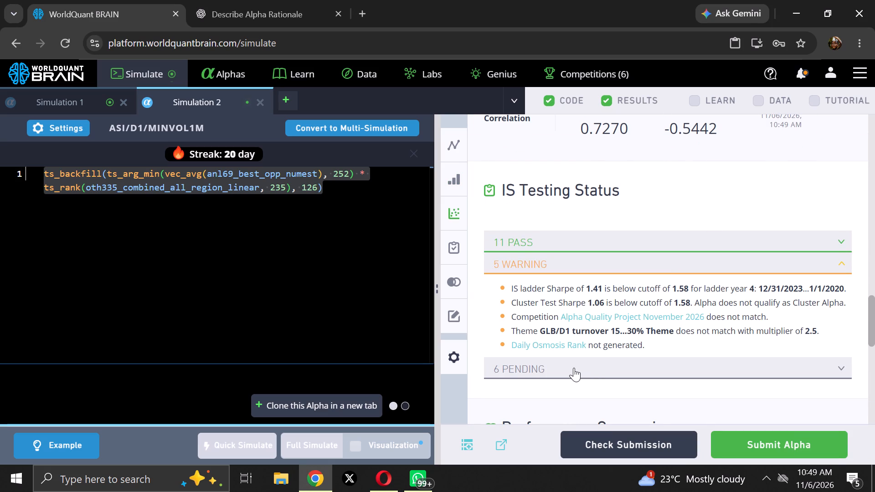
Paste the copied idea, data and operator rationale as the ASI alpha's description and submit the alpha.
scroll(574, 368, down, 2)
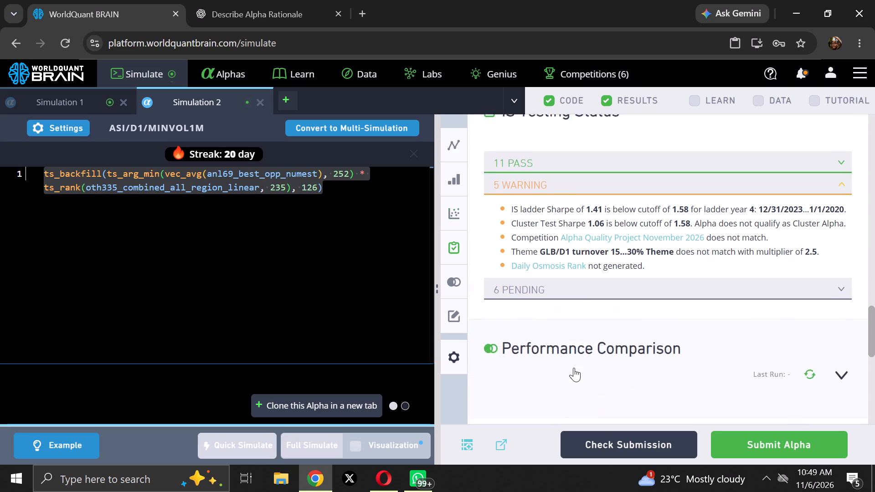
scroll(574, 368, down, 7)
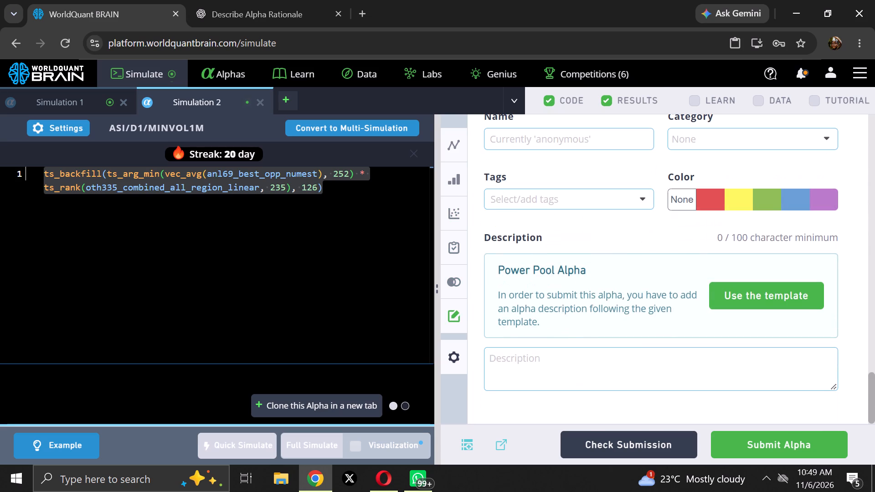
right_click(504, 368)
click(555, 206)
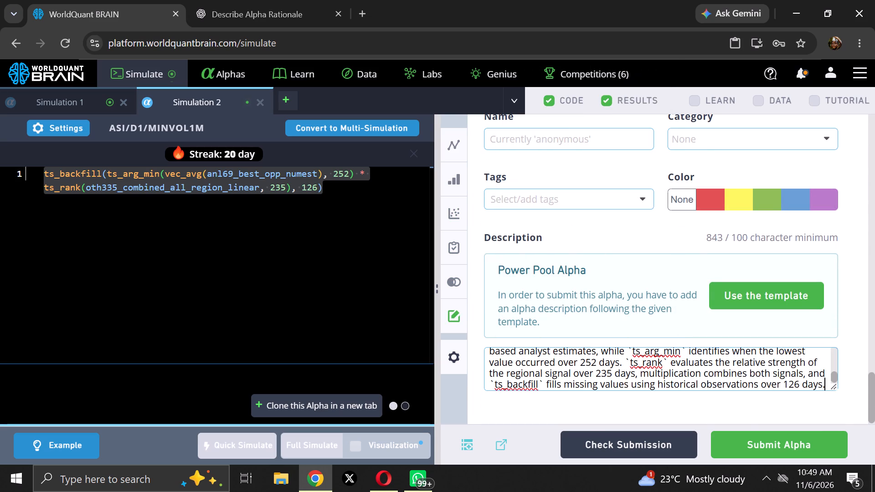
click(754, 436)
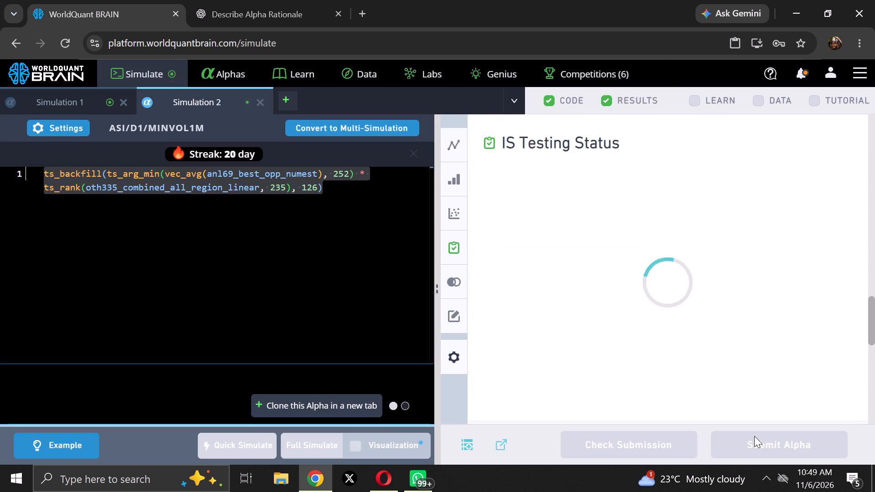
Show Simulation 1's test period and examine the failed checks in its IS Testing Status.
click(56, 96)
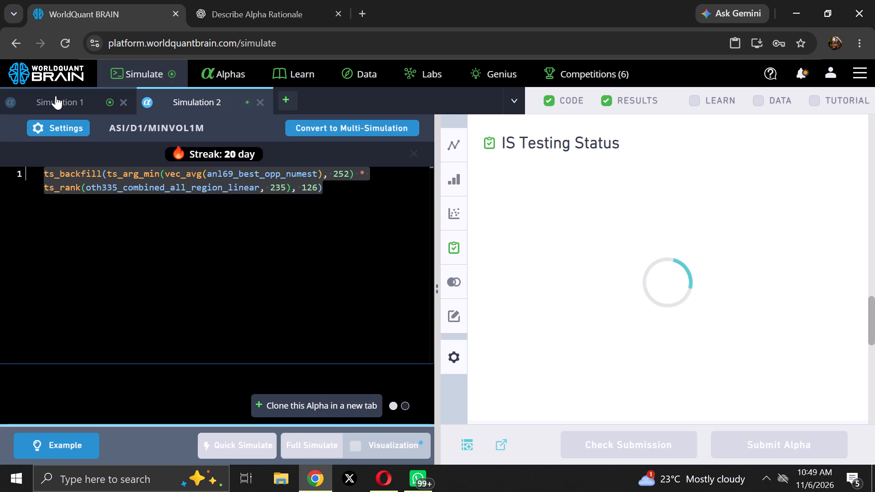
click(623, 446)
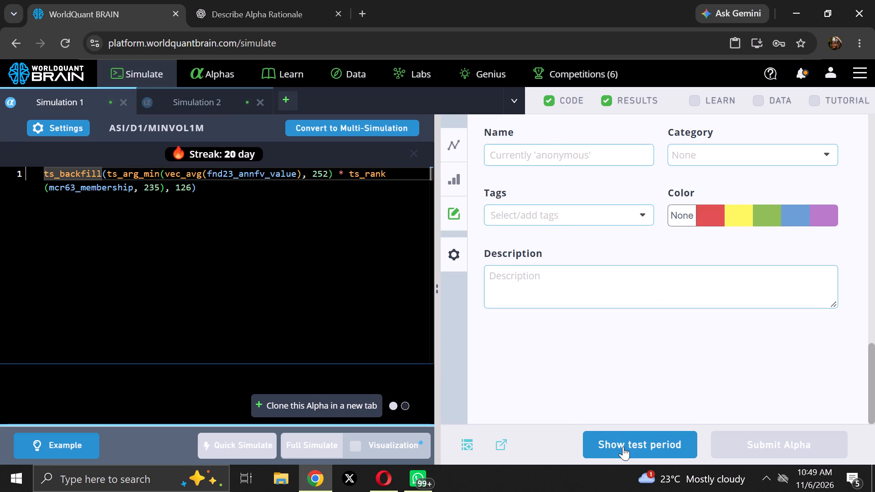
click(552, 338)
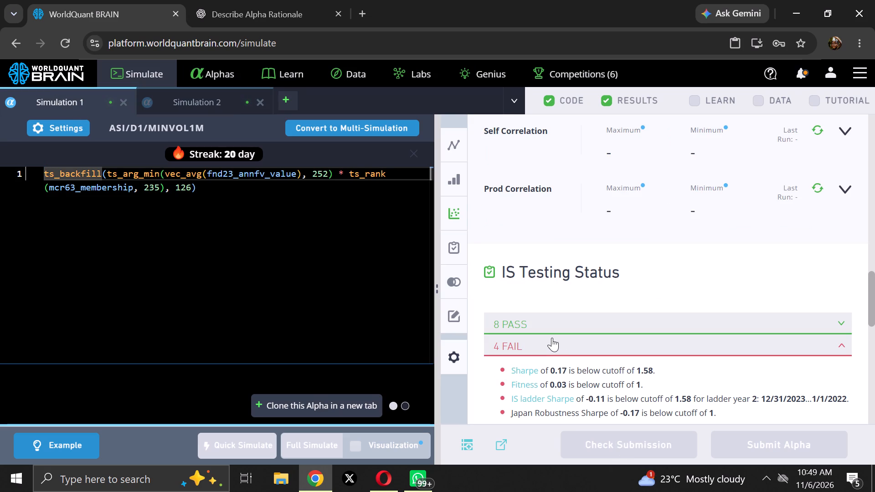
scroll(579, 377, down, 1)
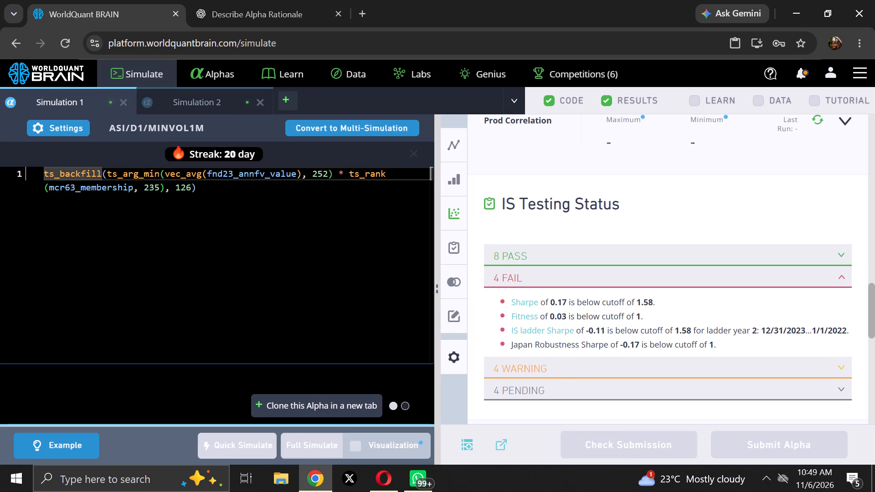
Set Simulation 1's neutralization to Country / Region and run a full simulation.
click(54, 128)
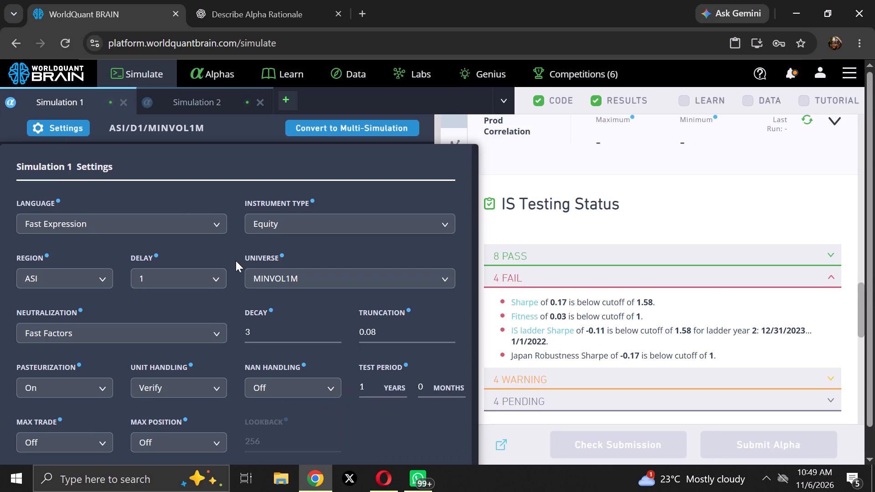
scroll(291, 311, down, 1)
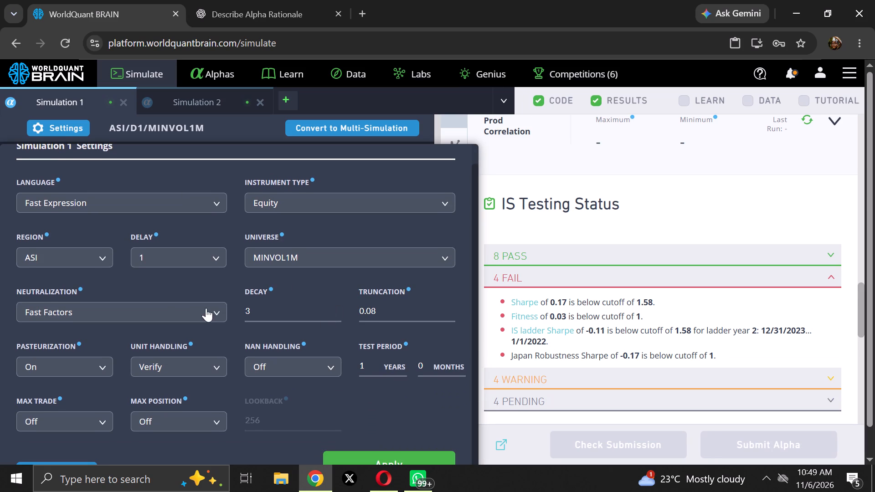
click(166, 312)
scroll(123, 390, down, 3)
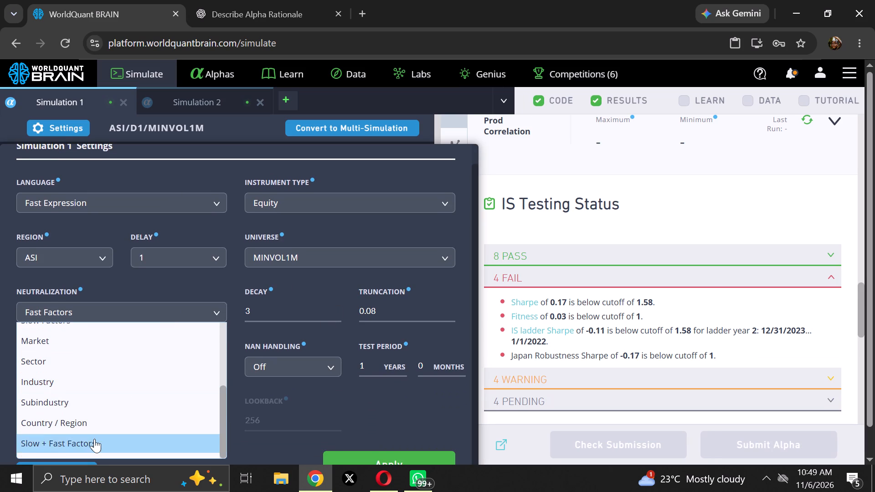
click(100, 413)
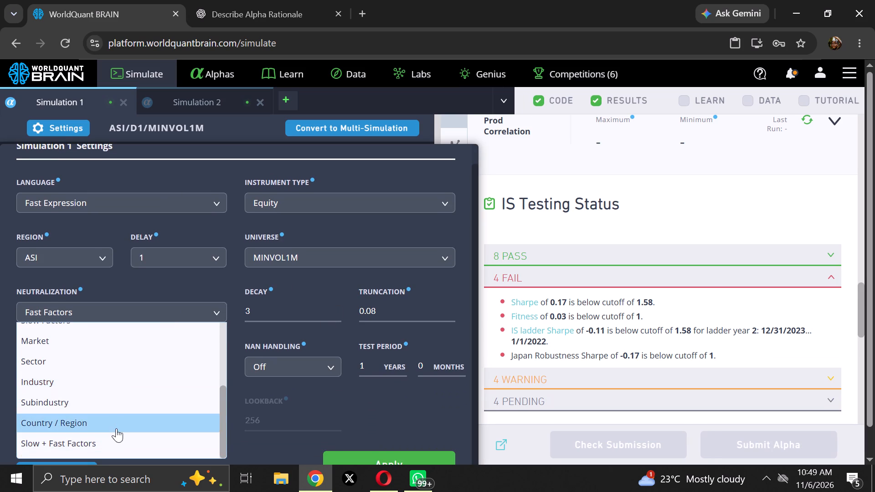
click(116, 428)
scroll(350, 463, down, 2)
click(353, 441)
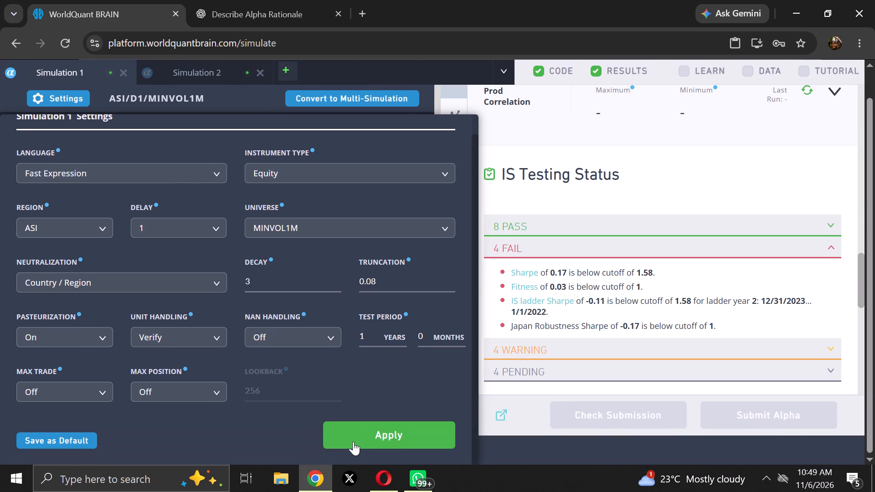
click(331, 441)
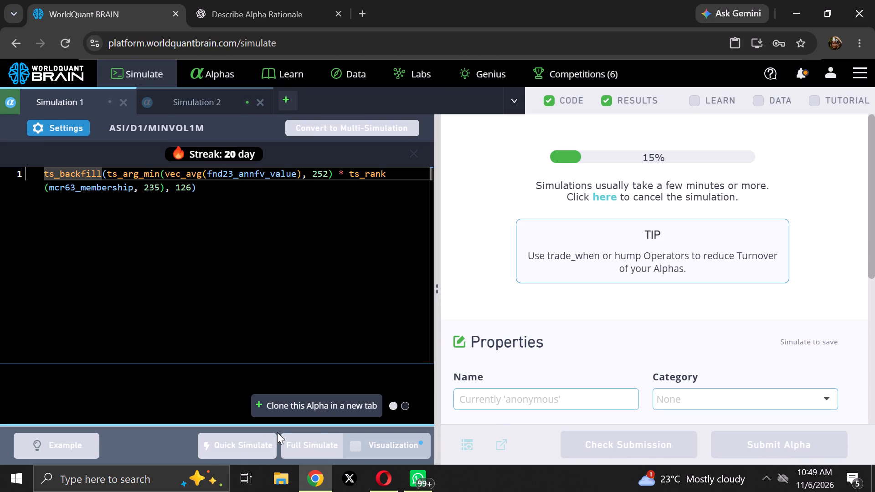
Check Simulation 2's IS Summary and the progress of its IS Testing Status.
click(175, 98)
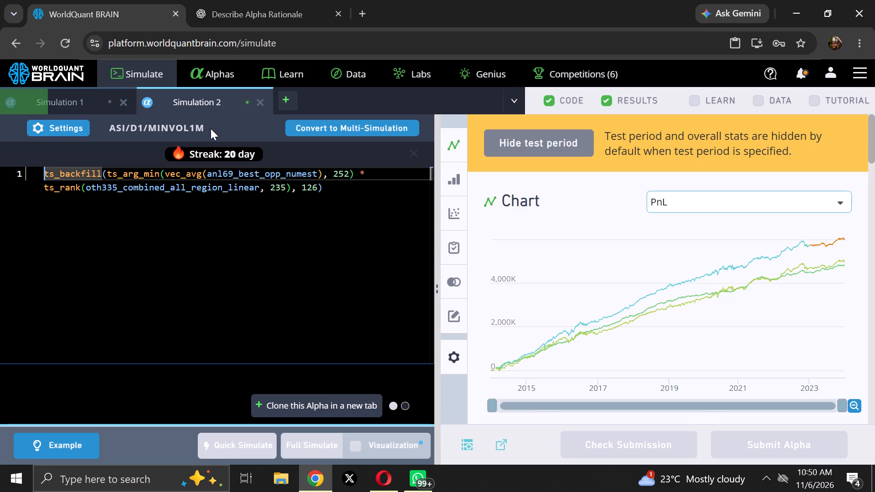
scroll(685, 337, down, 5)
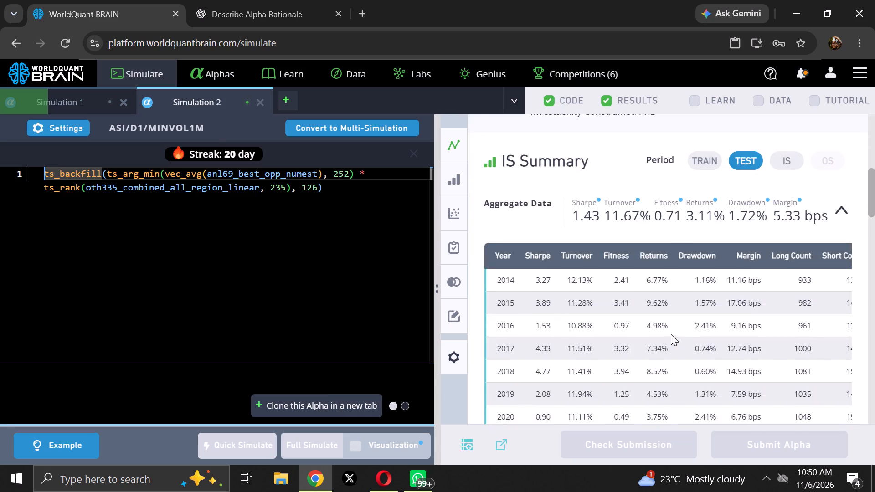
scroll(661, 333, down, 11)
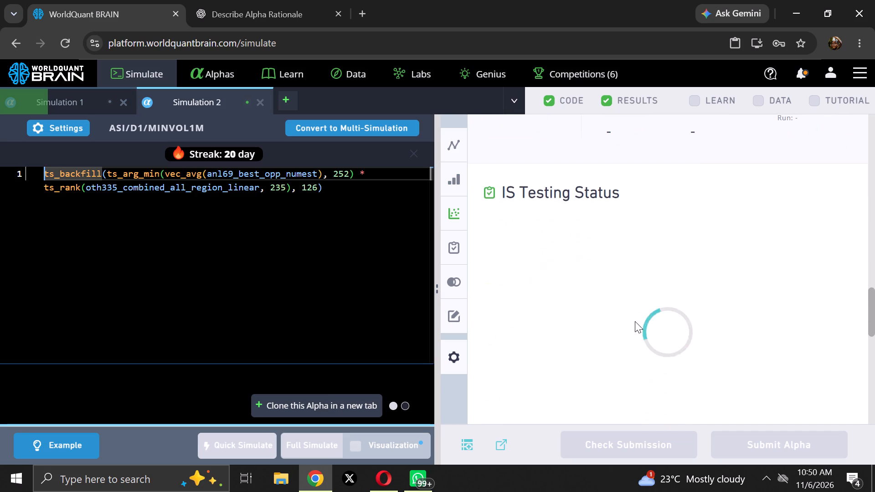
Review the list of submitted alphas to look for the ASI alpha.
click(212, 72)
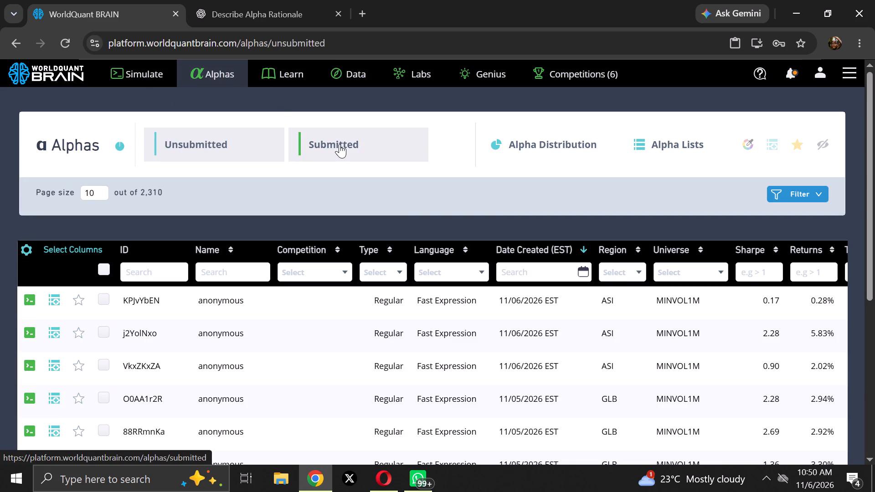
click(340, 144)
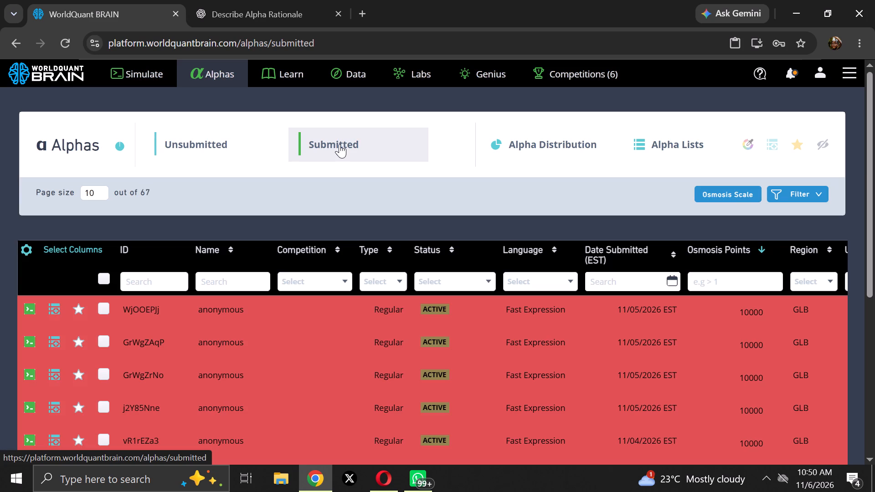
scroll(332, 149, up, 1)
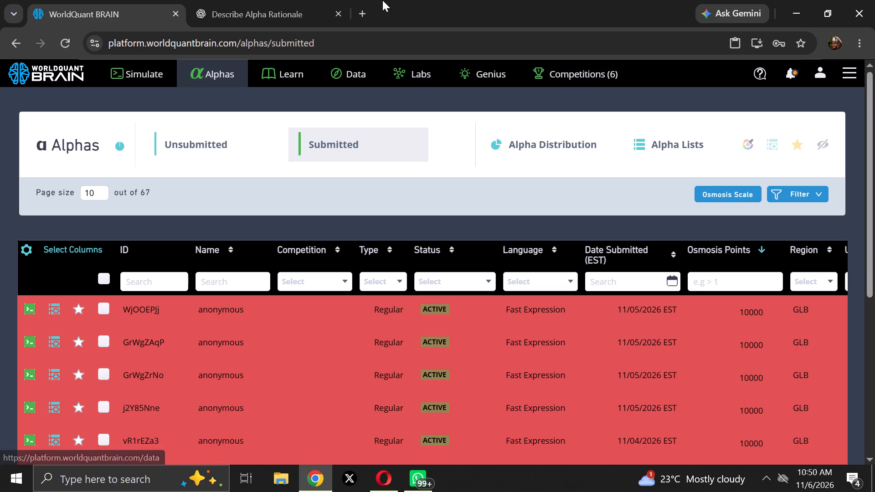
Return to Simulation 2, set its decay to 5, and run a full simulation.
click(131, 69)
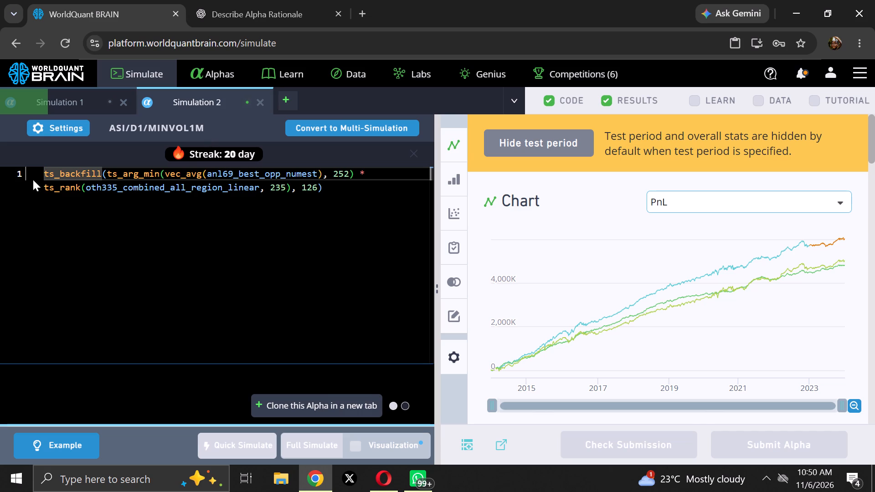
click(74, 132)
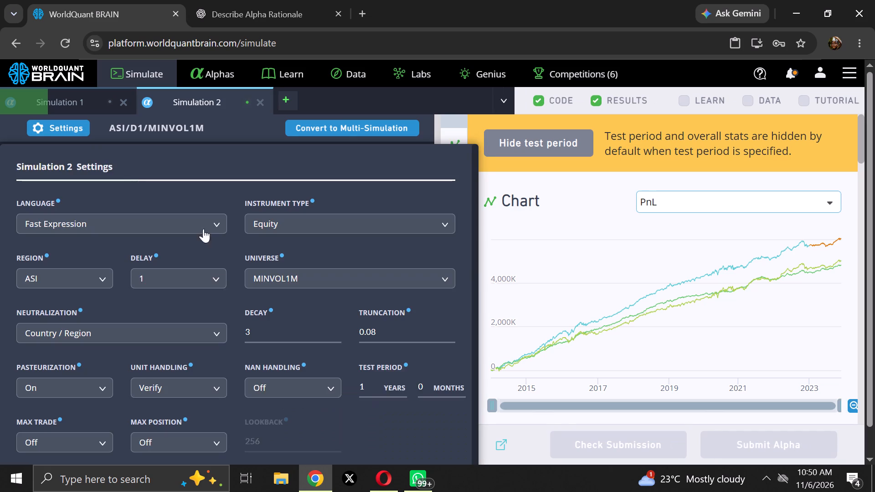
scroll(324, 353, down, 2)
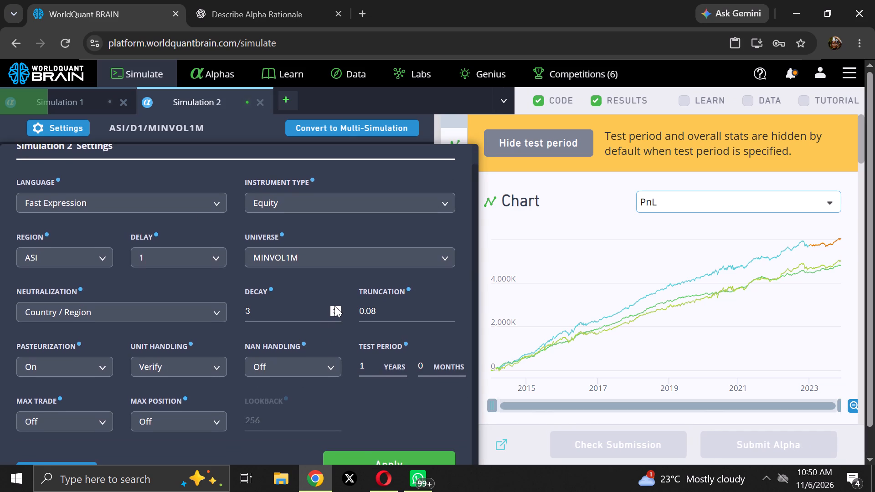
click(335, 306)
click(335, 306)
click(370, 456)
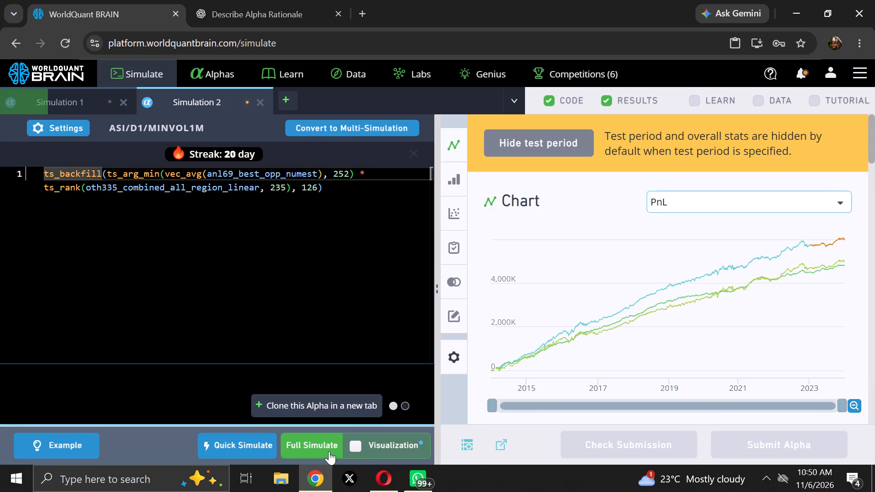
click(311, 442)
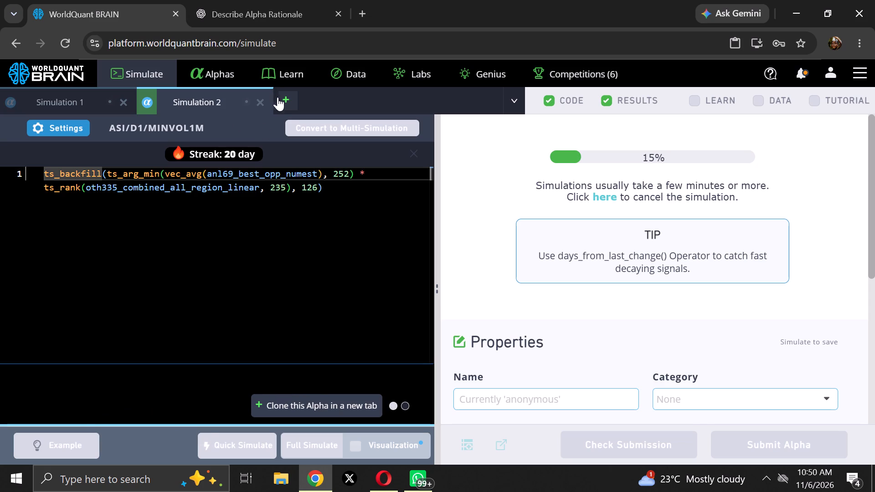
Show Simulation 1's test period and review the chart and yearly IS Summary results.
click(41, 95)
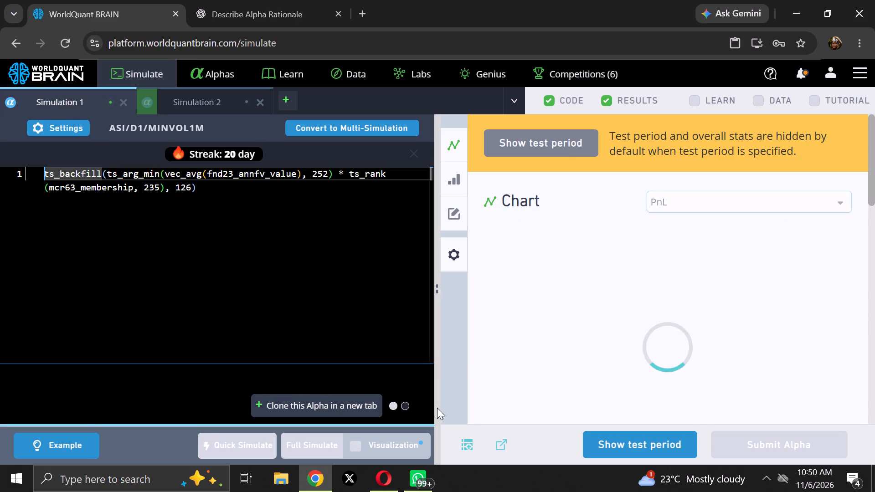
click(654, 443)
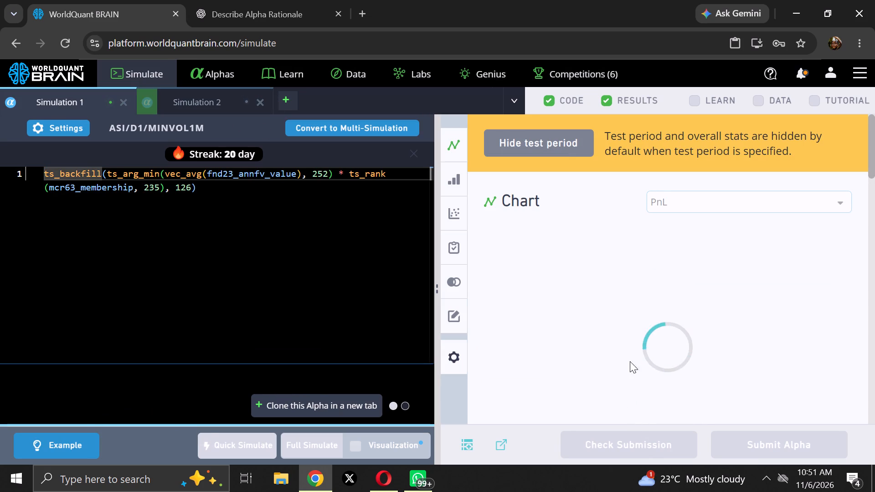
scroll(655, 333, down, 3)
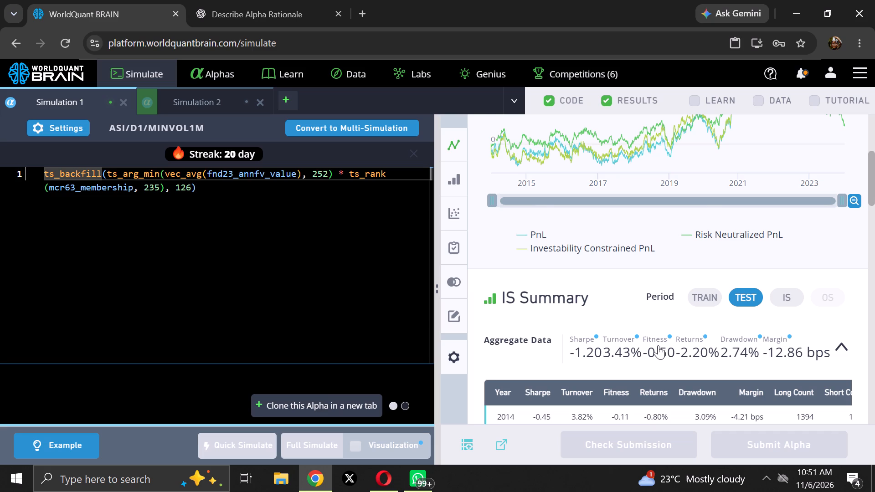
scroll(499, 346, down, 2)
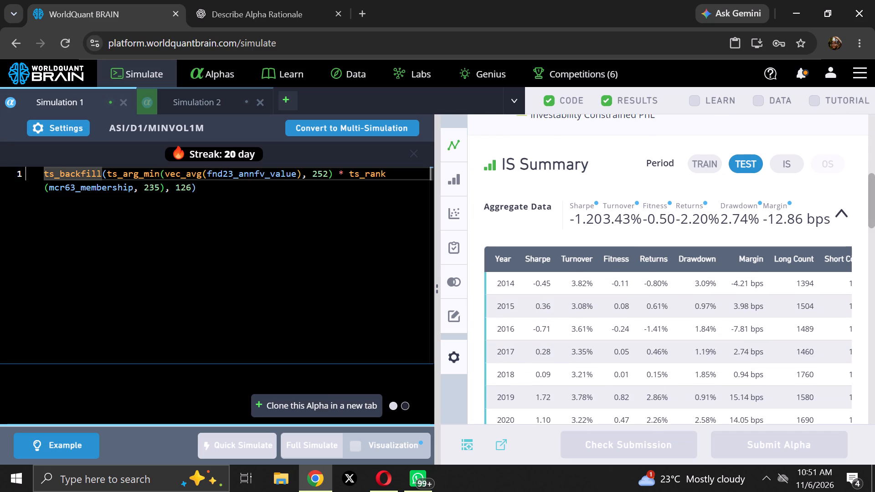
Change Simulation 1's neutralization to Statistical, apply the settings and run a full simulation.
click(48, 125)
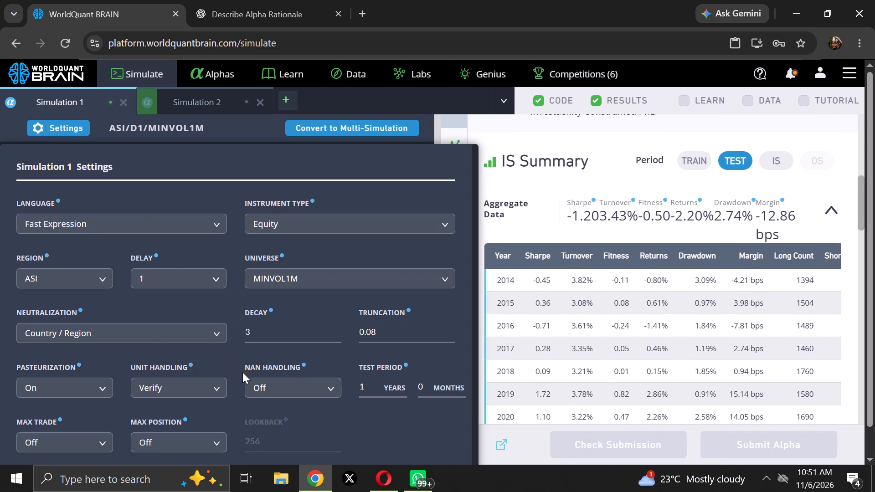
click(157, 330)
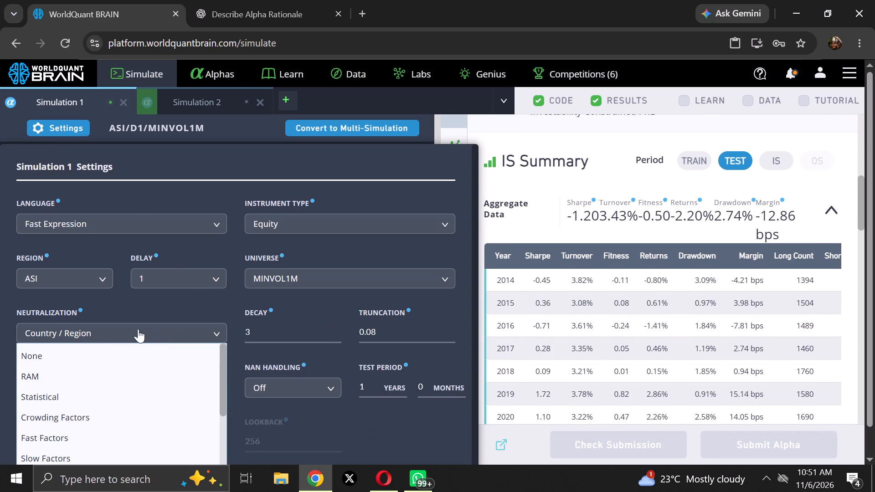
scroll(99, 391, down, 2)
scroll(102, 400, up, 2)
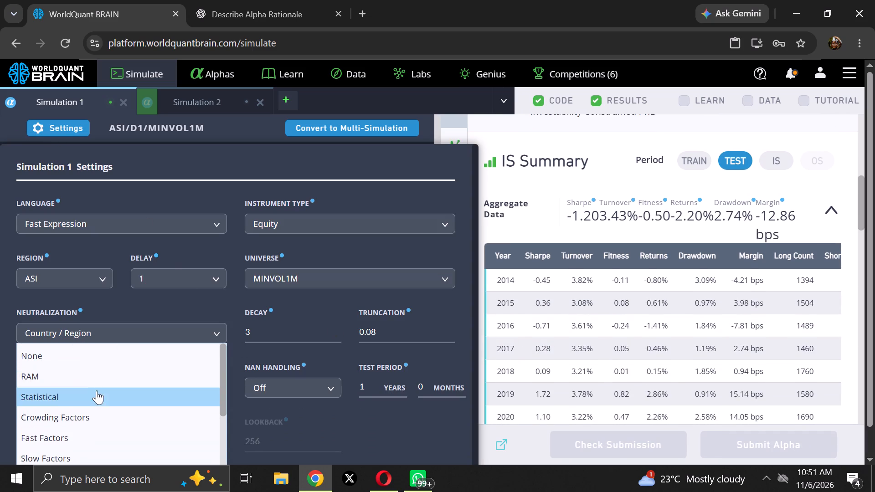
click(100, 398)
scroll(284, 400, down, 5)
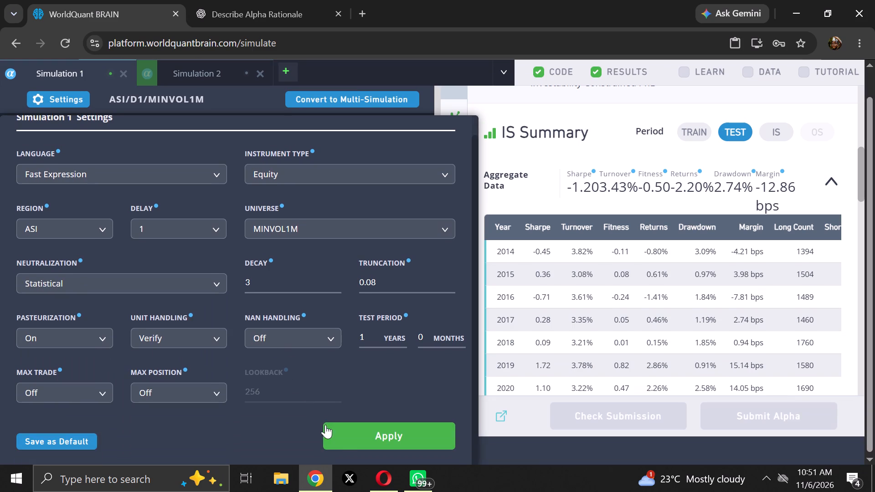
click(343, 432)
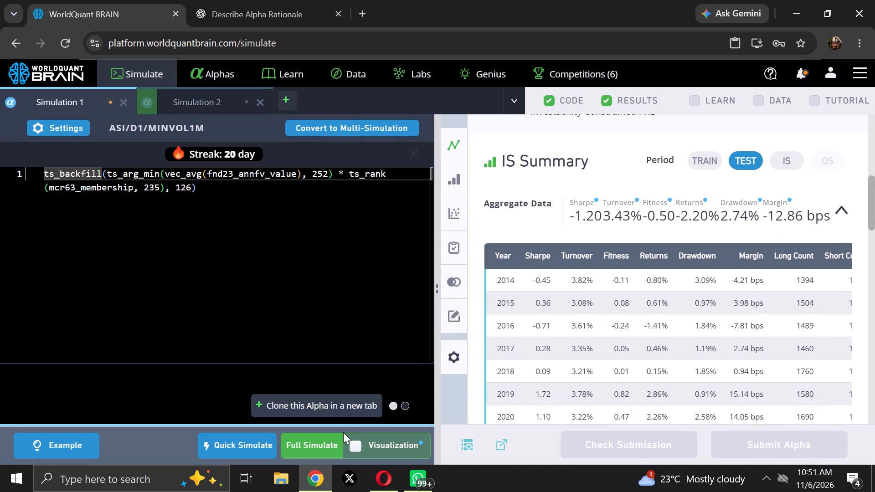
click(306, 439)
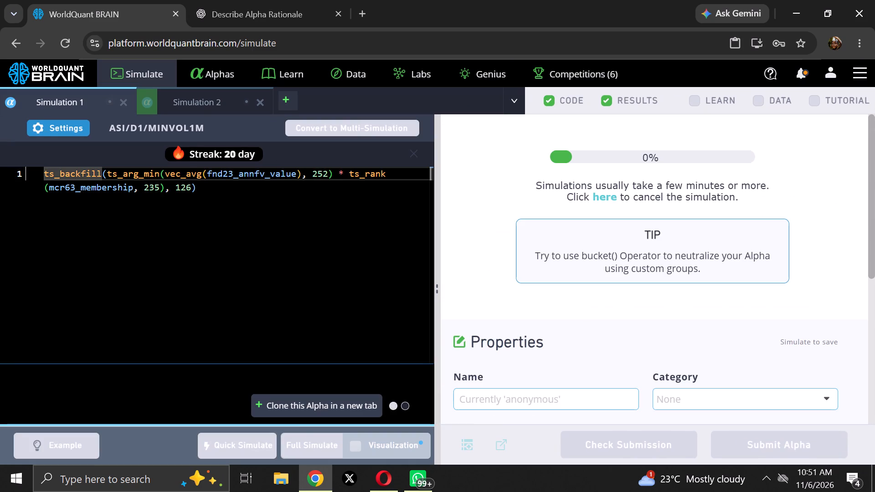
Clone Simulation 2's alpha into a new simulation tab.
click(334, 406)
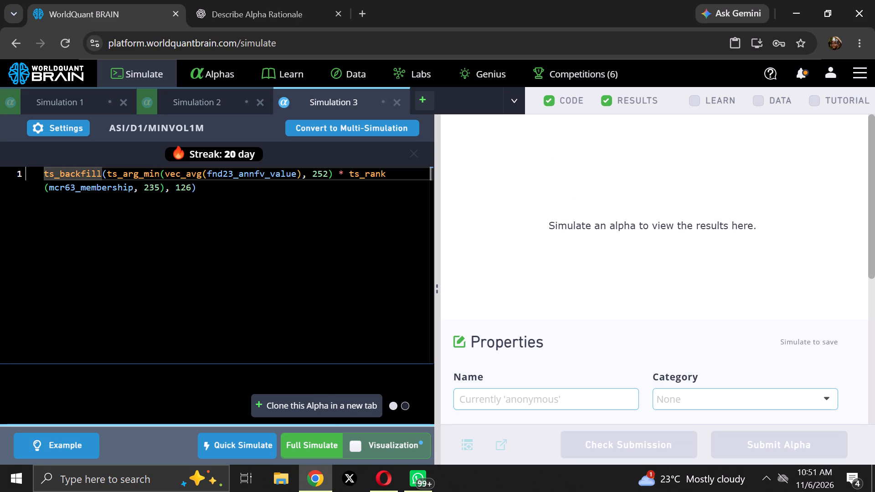
click(396, 96)
click(208, 98)
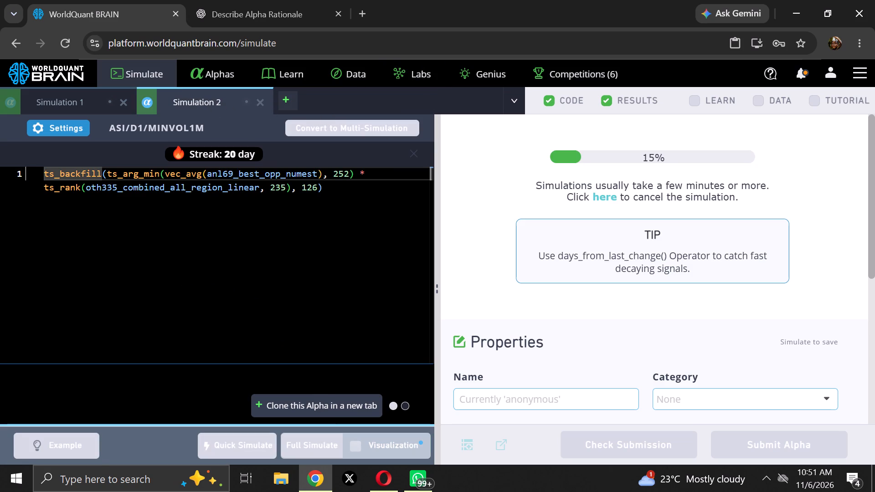
triple_click(183, 99)
click(313, 403)
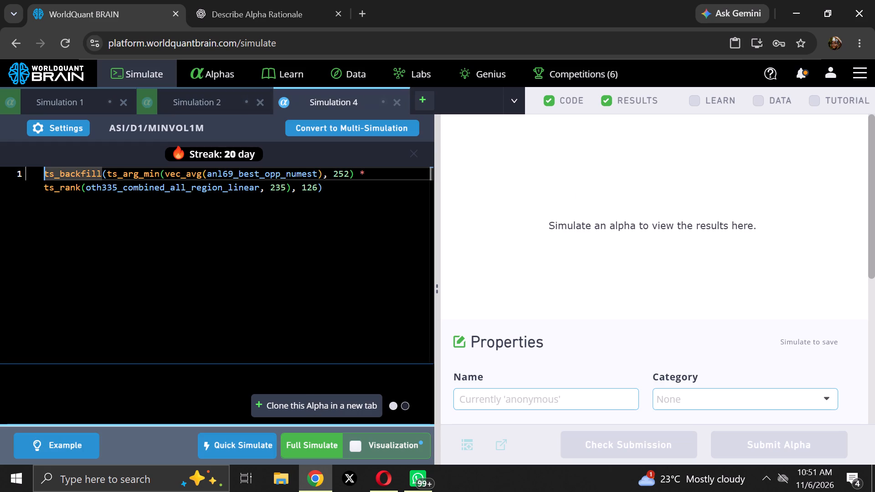
Copy the field name oth335_combined_all_region_linear from the cloned code and search the data catalogue for it.
double_click(166, 188)
right_click(166, 188)
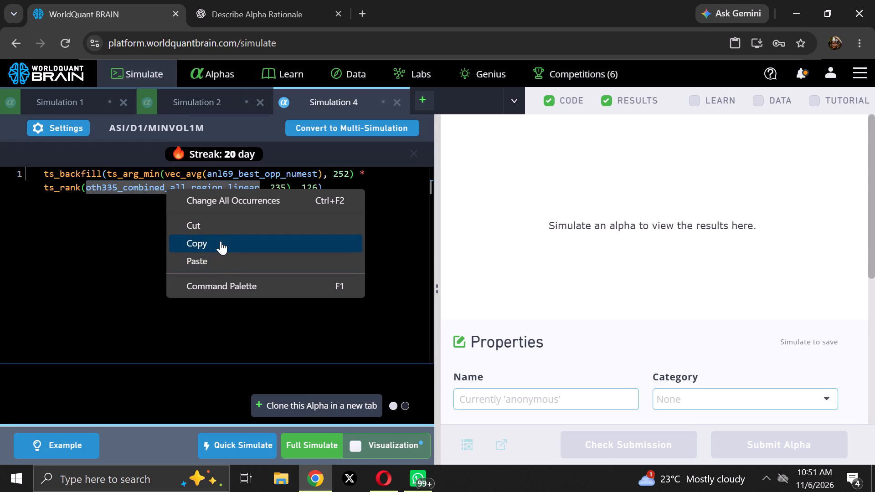
click(221, 241)
click(329, 78)
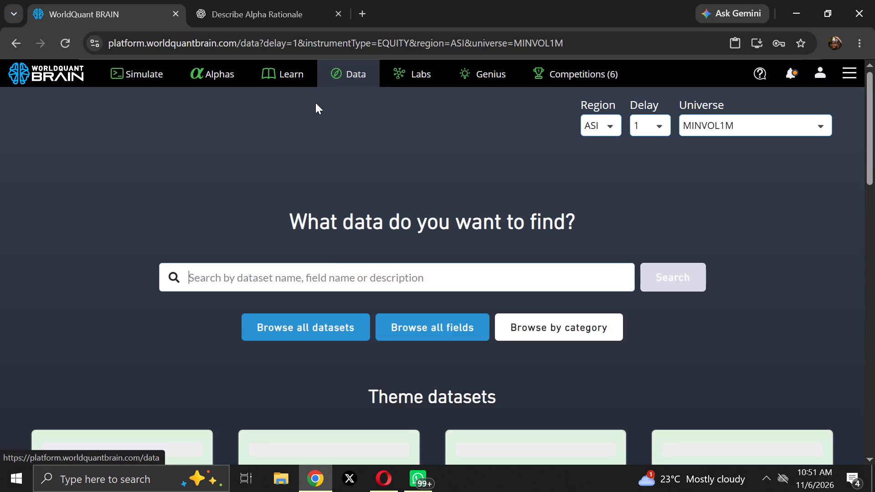
right_click(216, 277)
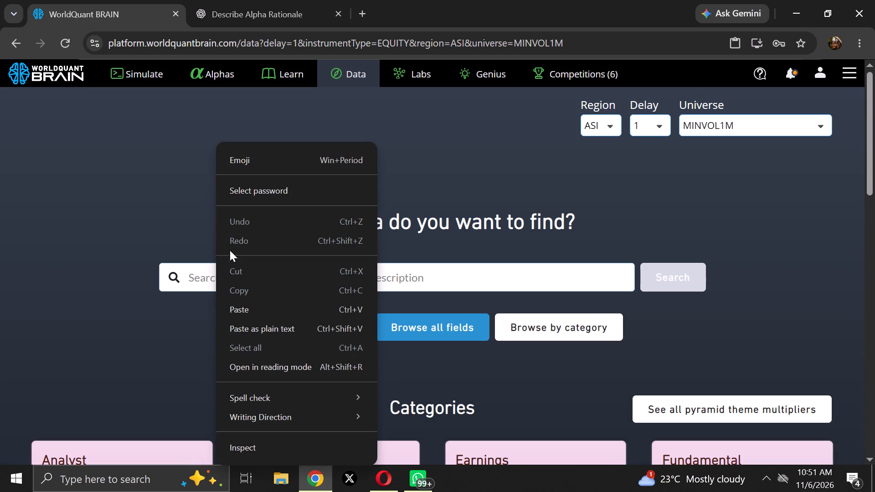
click(262, 311)
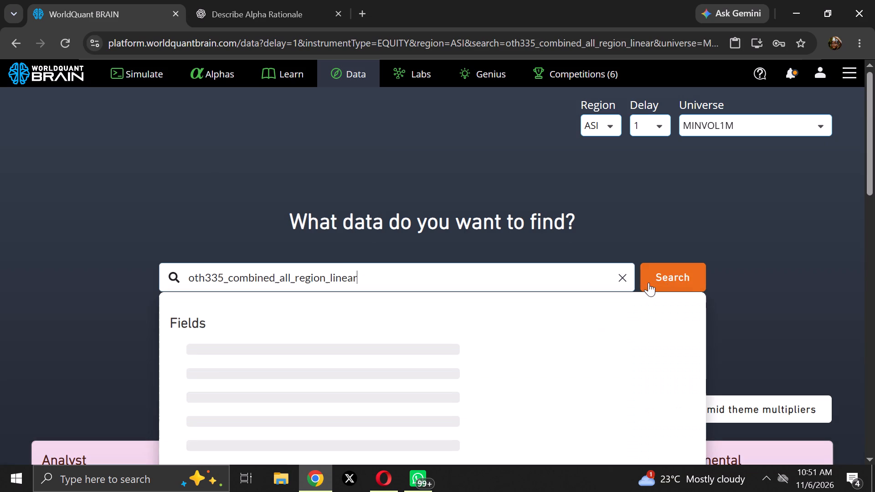
click(669, 277)
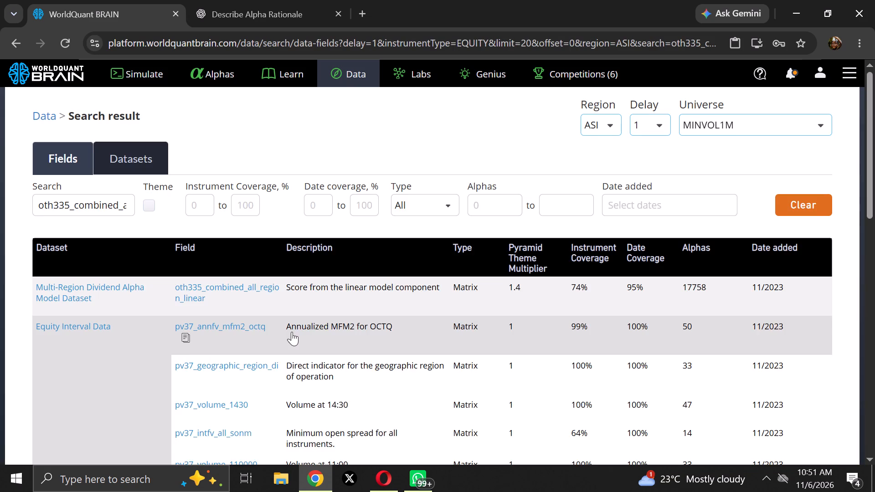
List all matching fields in the Equity Interval Data dataset and copy the field name pv37_volume_130000.
scroll(331, 364, down, 5)
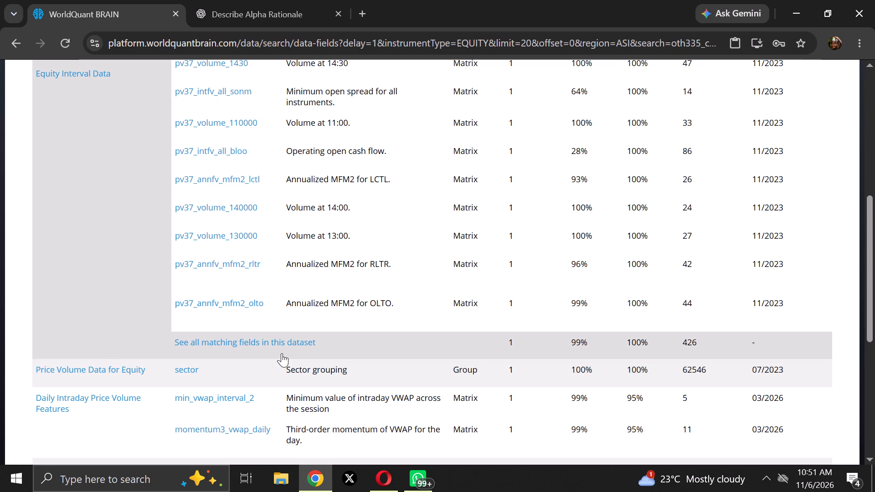
click(282, 343)
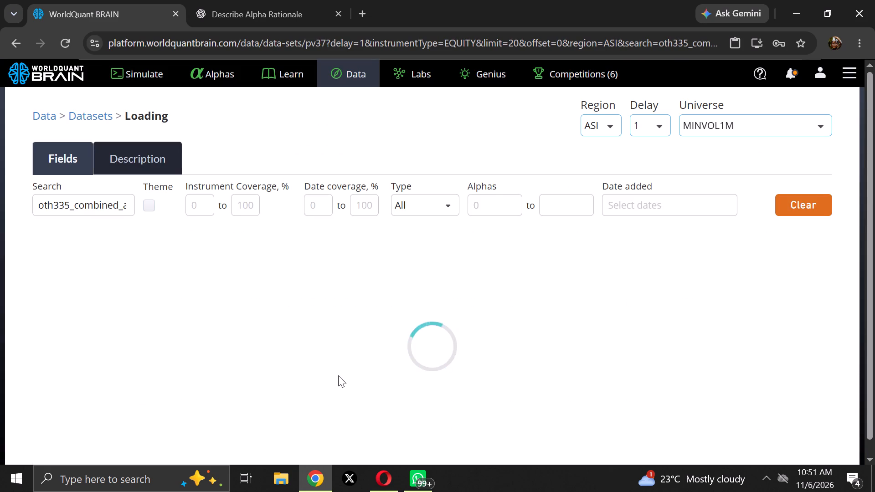
scroll(344, 386, down, 5)
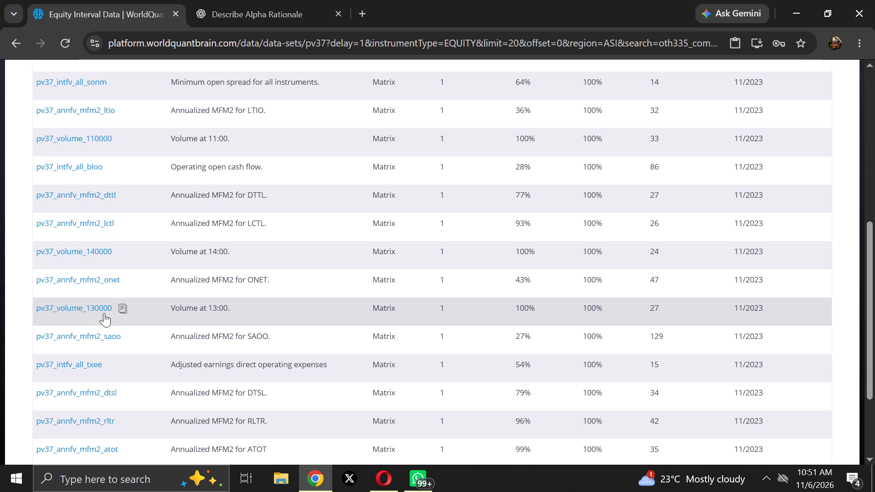
click(129, 307)
scroll(132, 310, up, 5)
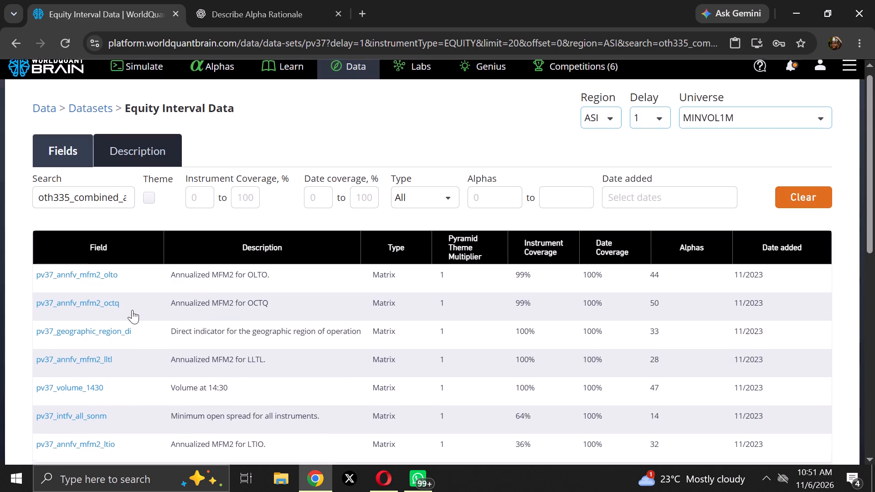
scroll(132, 310, up, 5)
In Simulation 4's code, try to replace oth335_combined_all_region_linear with the copied pv37_volume_130000 and run a full simulation.
click(129, 67)
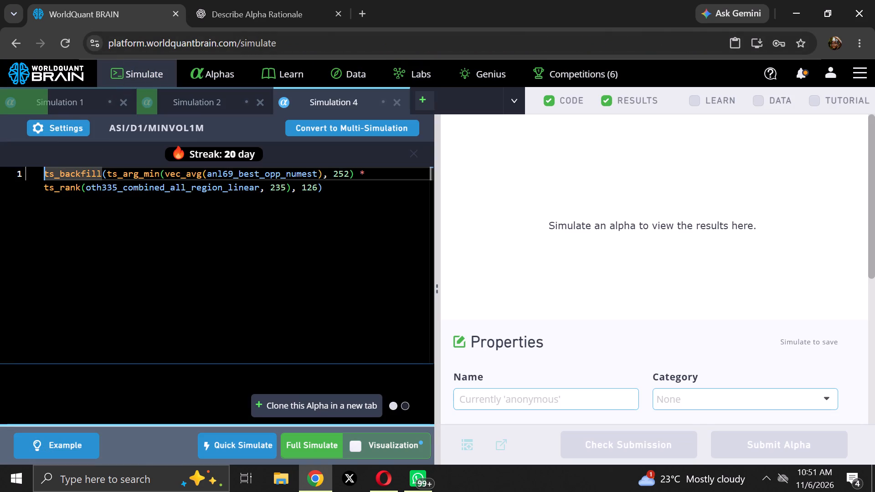
double_click(128, 187)
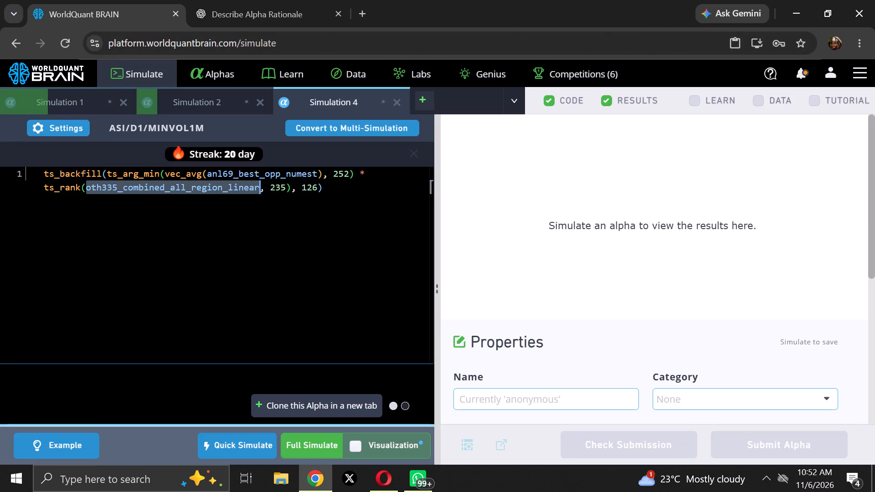
key(BackSpace)
right_click(83, 187)
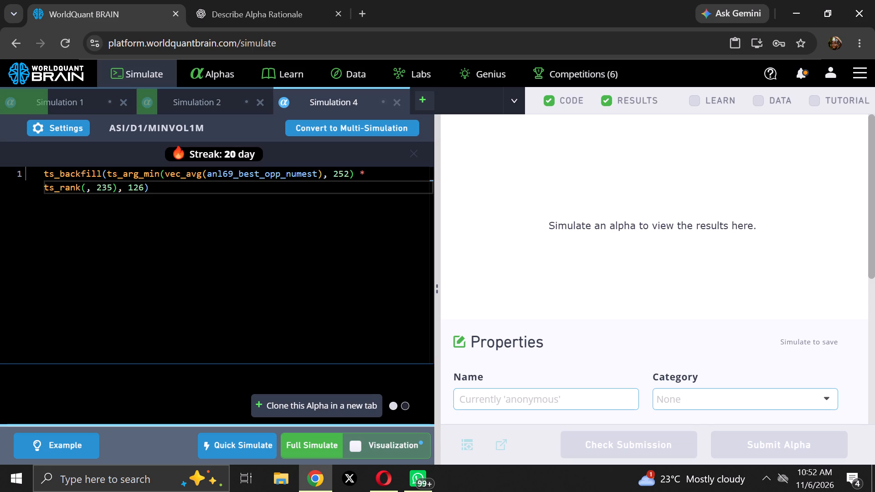
click(130, 262)
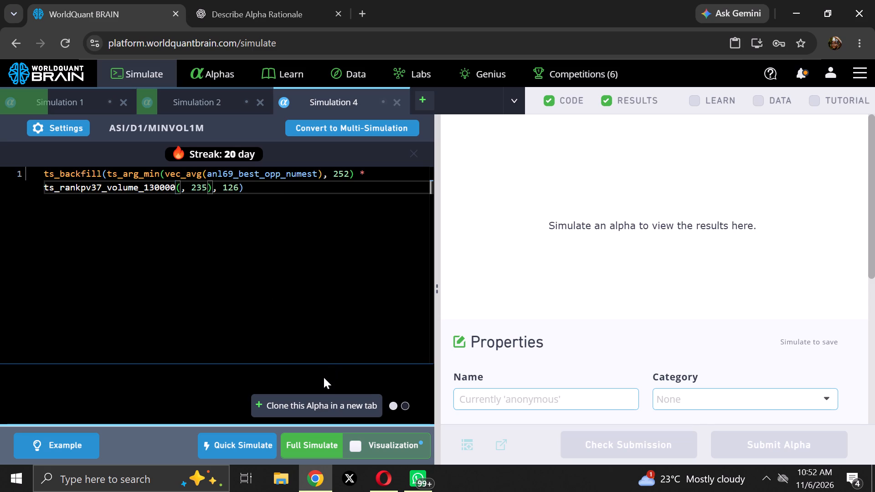
click(295, 441)
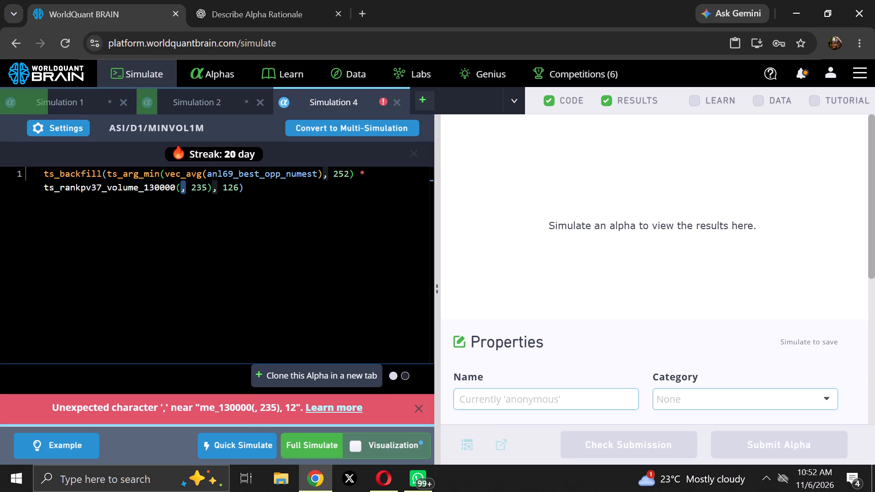
Copy ts_rankpv37_volume_130000 from Simulation 4's code and search the data catalogue for it.
double_click(108, 183)
right_click(116, 193)
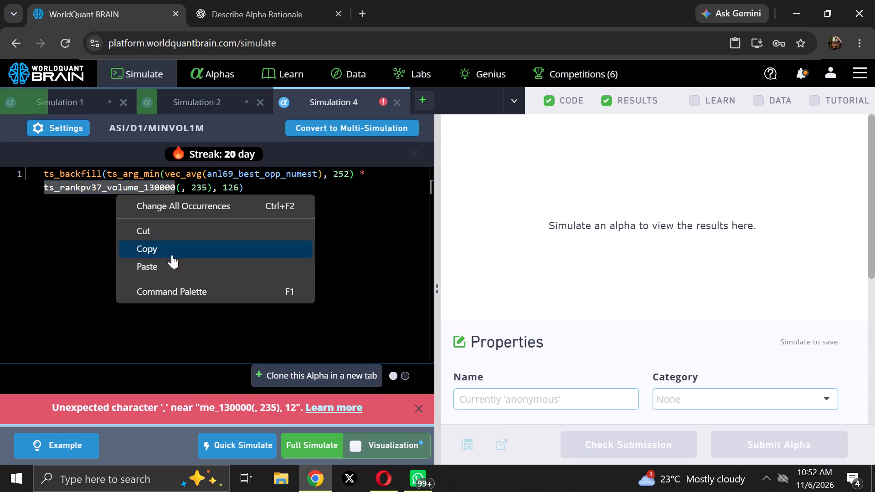
click(178, 251)
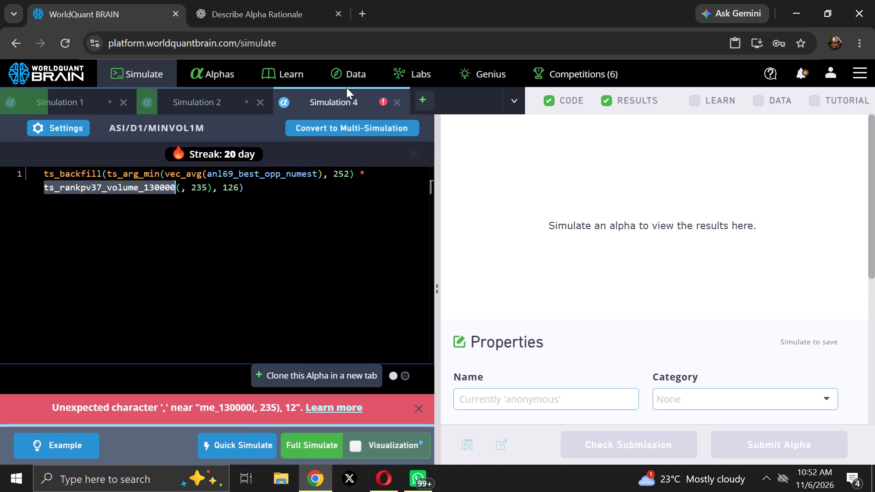
click(362, 70)
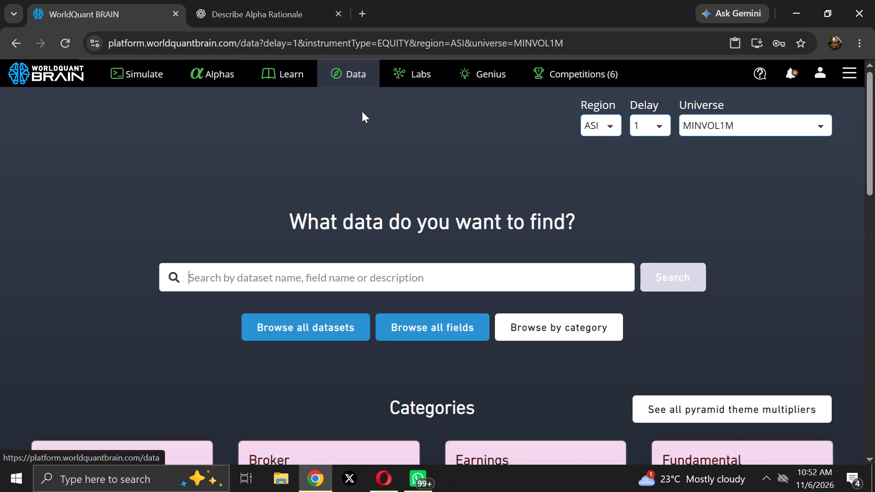
right_click(236, 274)
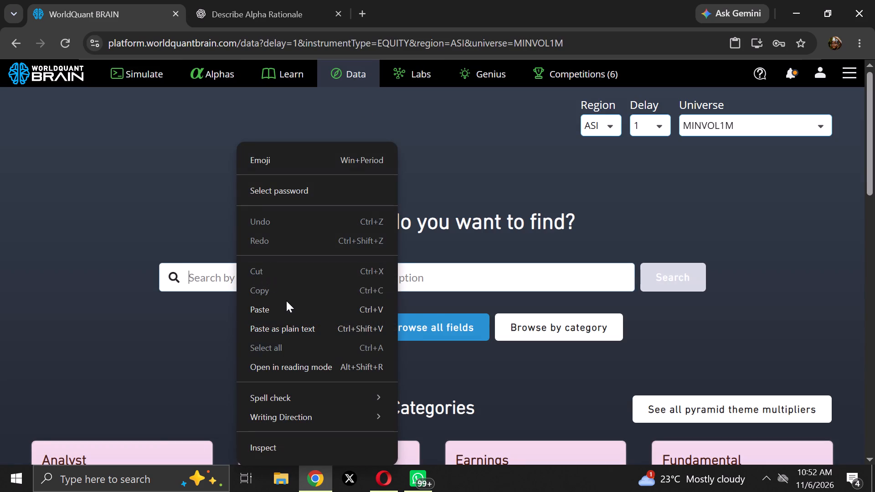
click(291, 313)
click(684, 273)
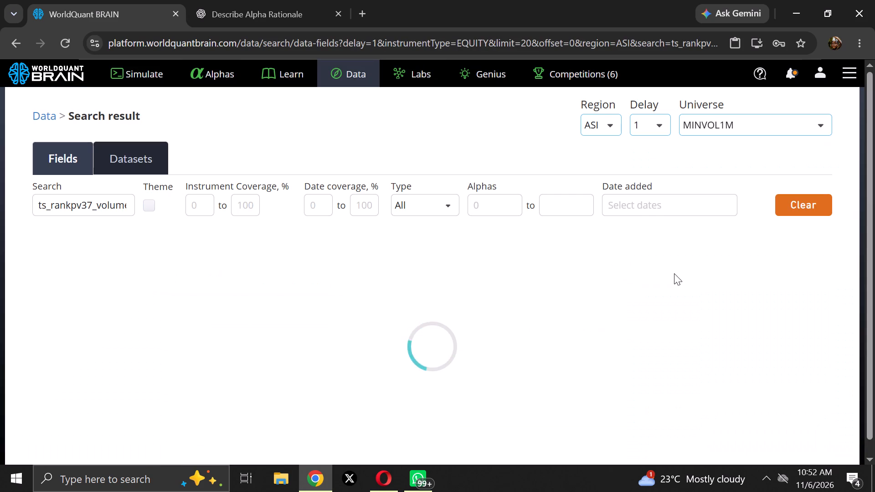
List all matching fields in the Earnings Quality dataset and copy the field name price_book_ratio_percentile.
scroll(498, 300, down, 2)
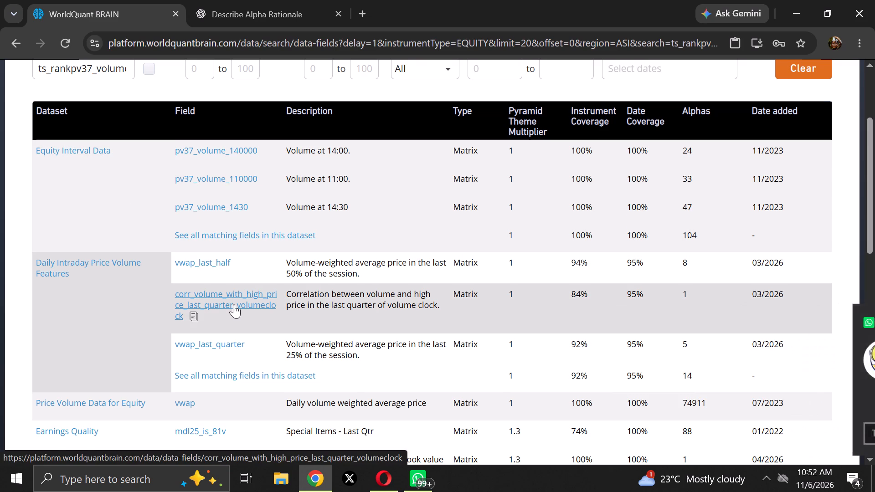
scroll(238, 318, down, 2)
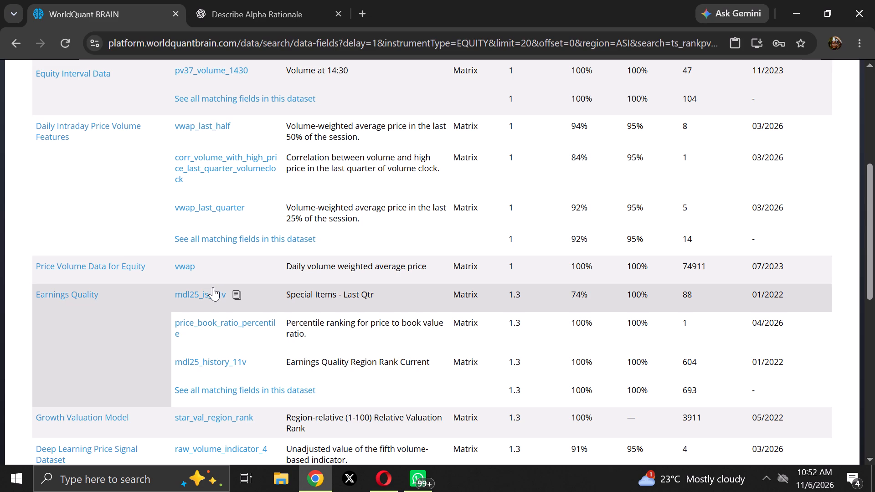
scroll(213, 287, down, 3)
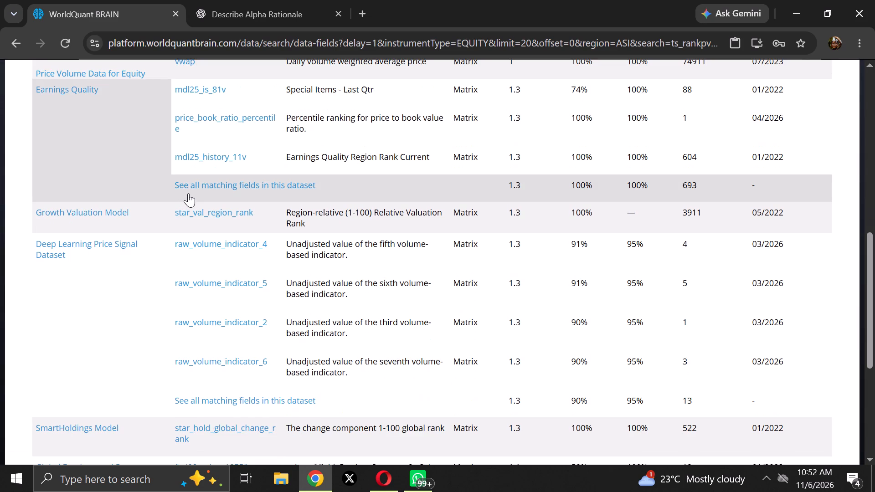
click(194, 178)
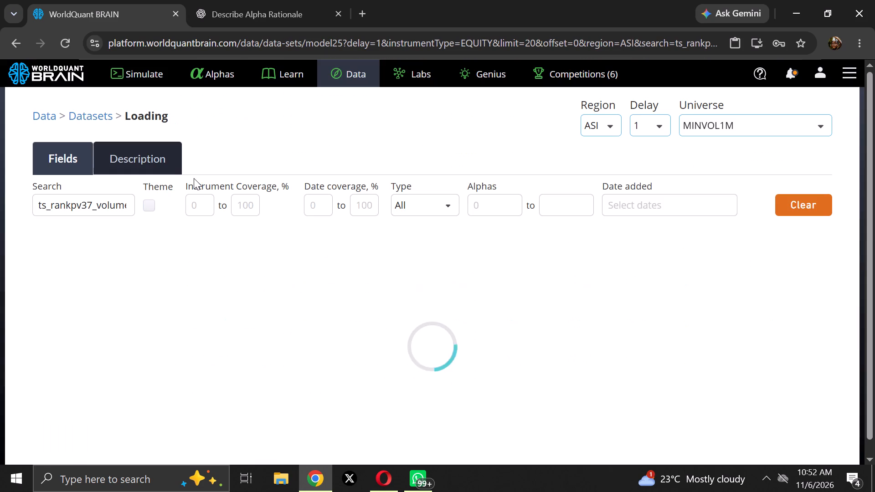
scroll(268, 292, down, 6)
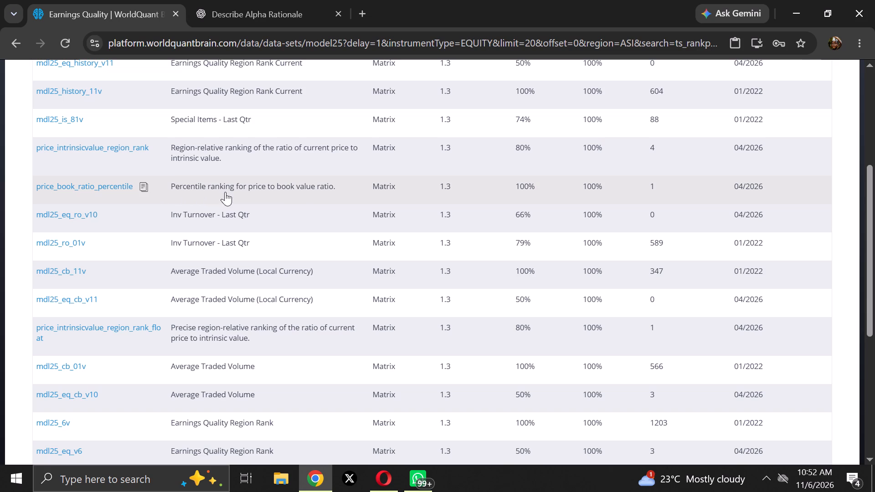
click(148, 185)
scroll(150, 206, up, 5)
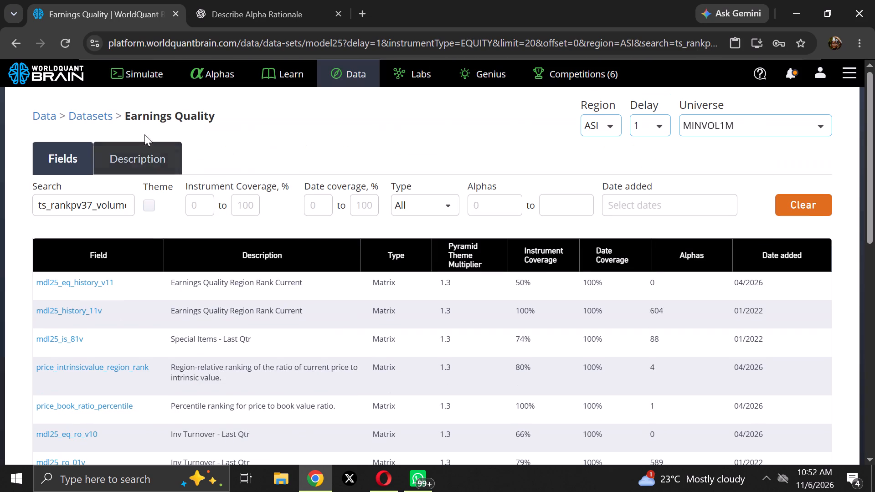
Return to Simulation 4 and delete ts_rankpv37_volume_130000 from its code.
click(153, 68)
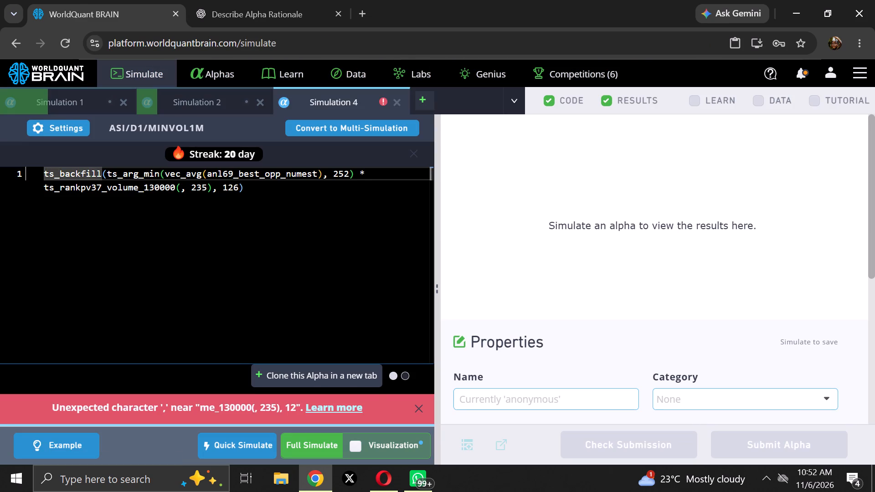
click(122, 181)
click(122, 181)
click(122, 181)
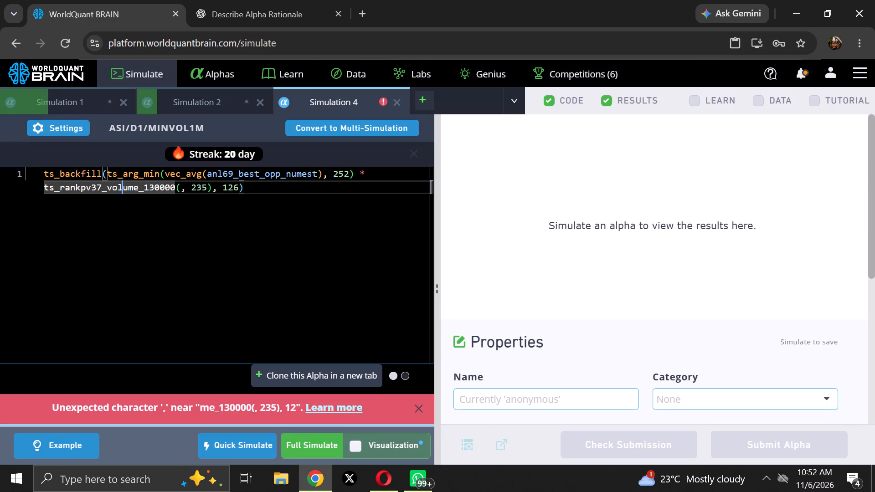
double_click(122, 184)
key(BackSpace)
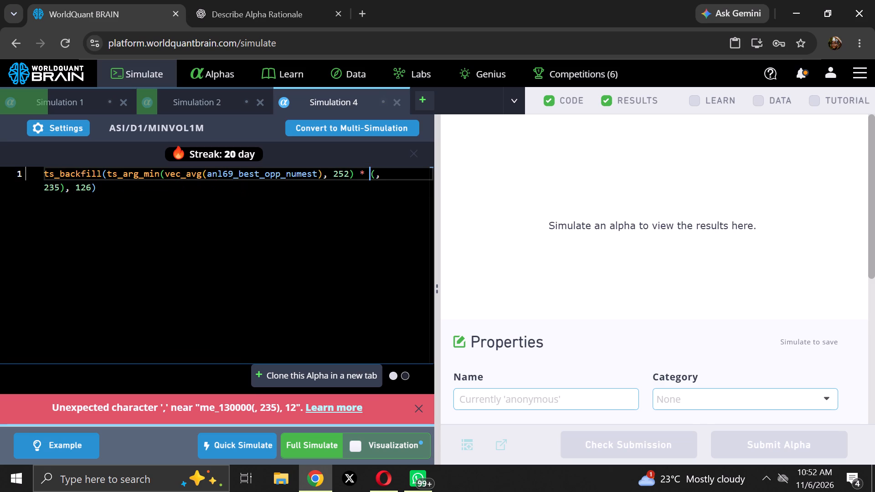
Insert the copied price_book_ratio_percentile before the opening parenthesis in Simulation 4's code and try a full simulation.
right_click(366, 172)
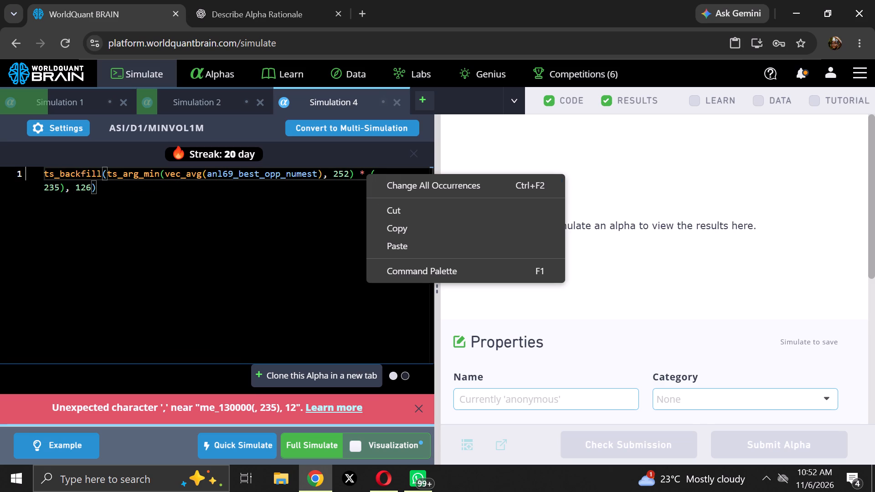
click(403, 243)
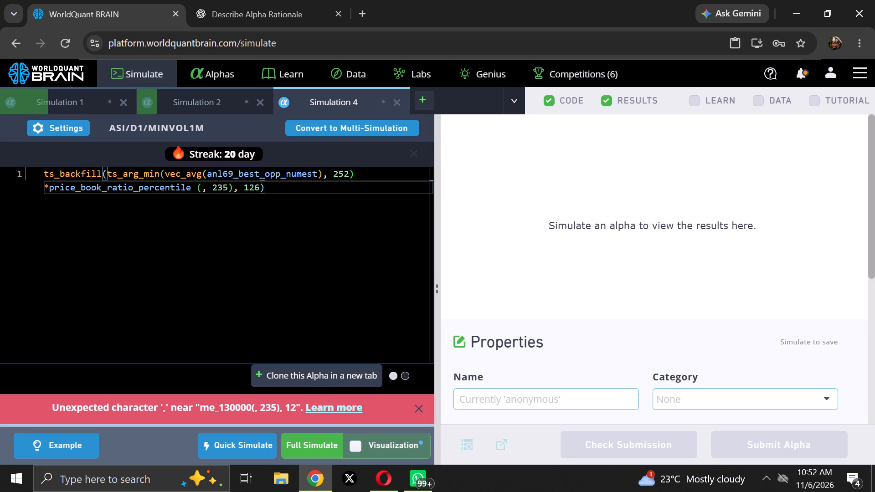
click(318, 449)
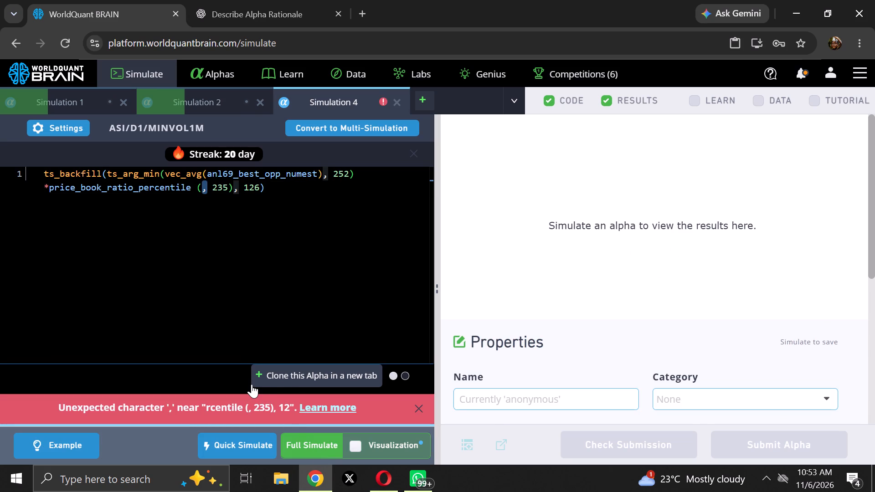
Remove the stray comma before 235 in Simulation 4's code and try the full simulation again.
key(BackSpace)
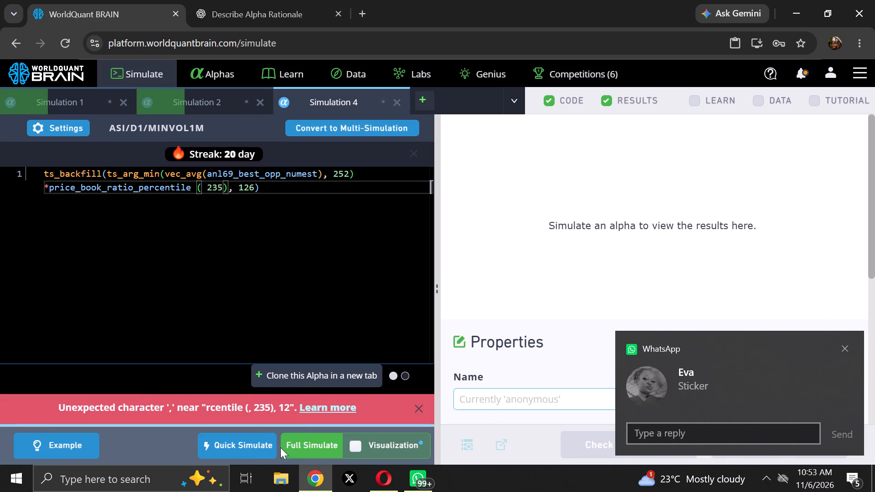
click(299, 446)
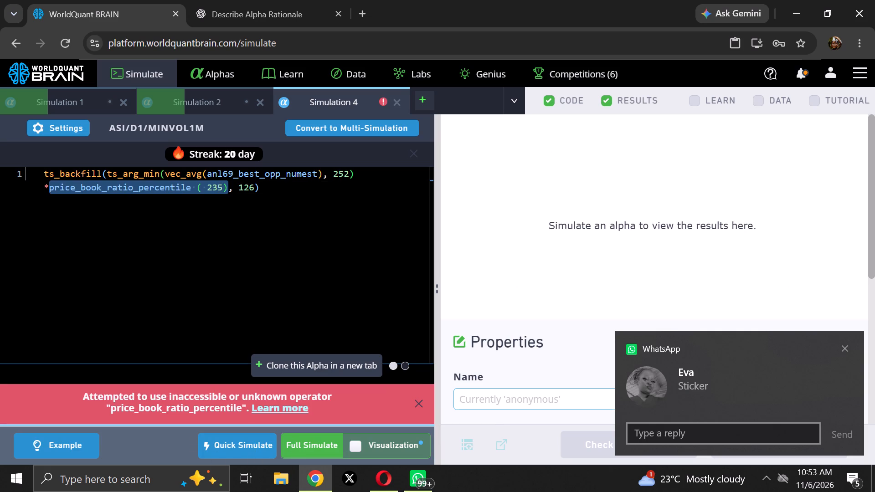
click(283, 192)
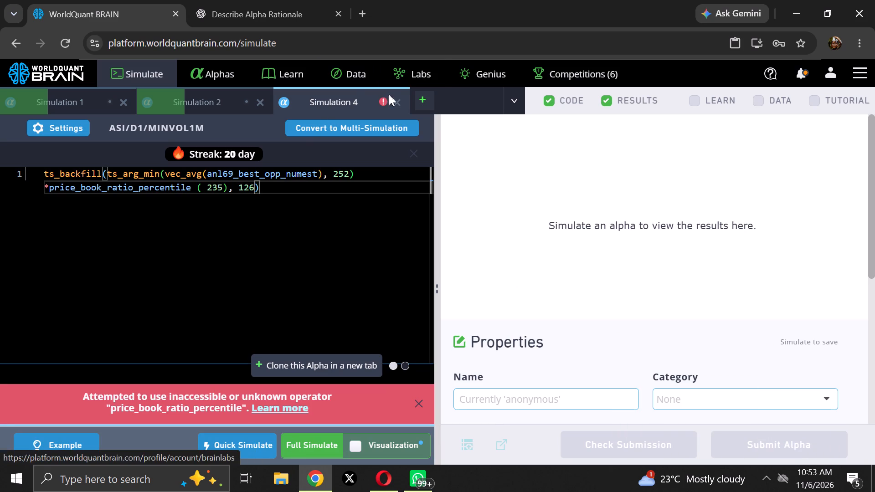
Close the Simulation 4 tab and discard its modified code.
click(398, 101)
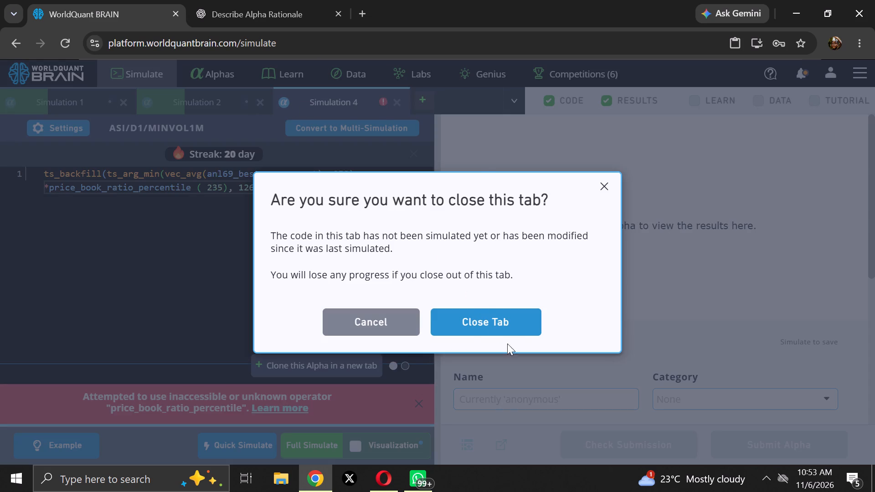
click(490, 317)
Clone Simulation 2's alpha into a new simulation tab.
click(198, 90)
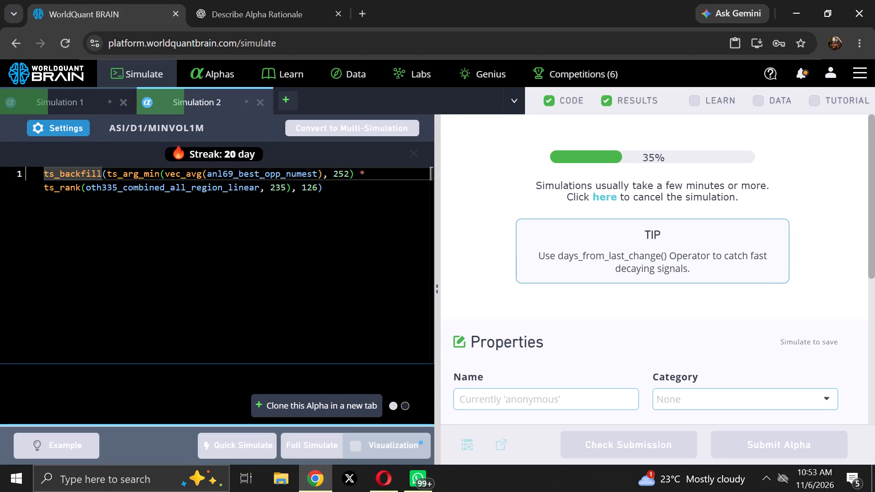
click(330, 401)
Copy the field name oth335_combined_all_region_linear from the cloned alpha's code and open the data catalogue.
double_click(176, 185)
right_click(176, 185)
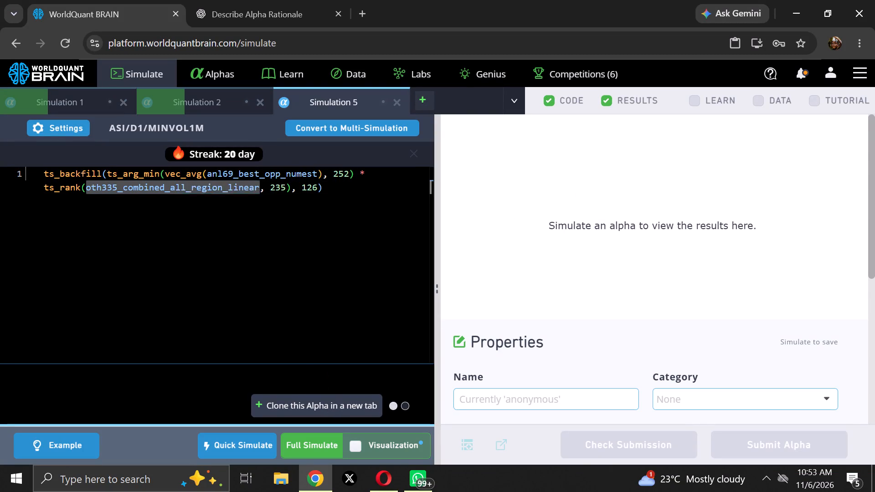
click(225, 245)
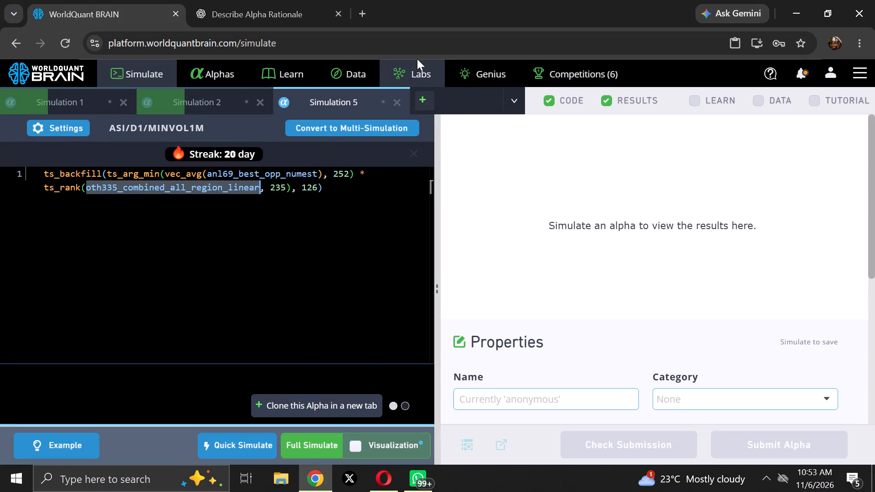
click(332, 71)
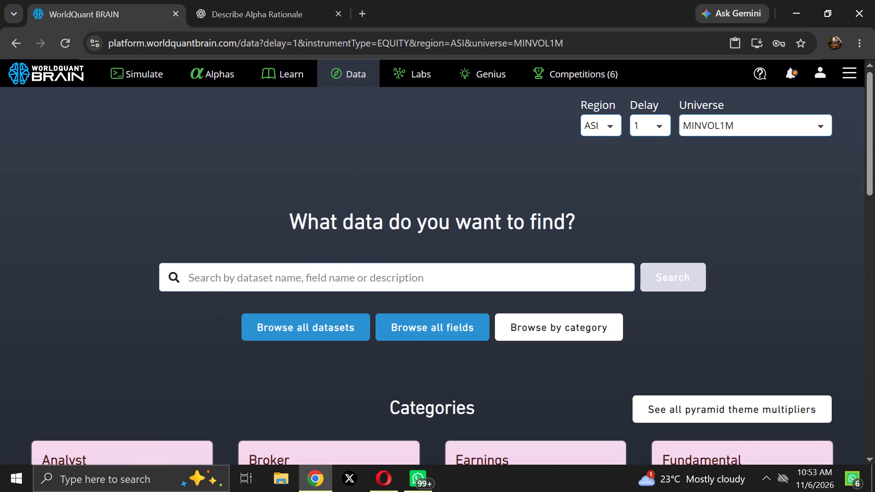
Search the data catalogue for oth335_combined_all_region_linear.
right_click(205, 277)
click(248, 305)
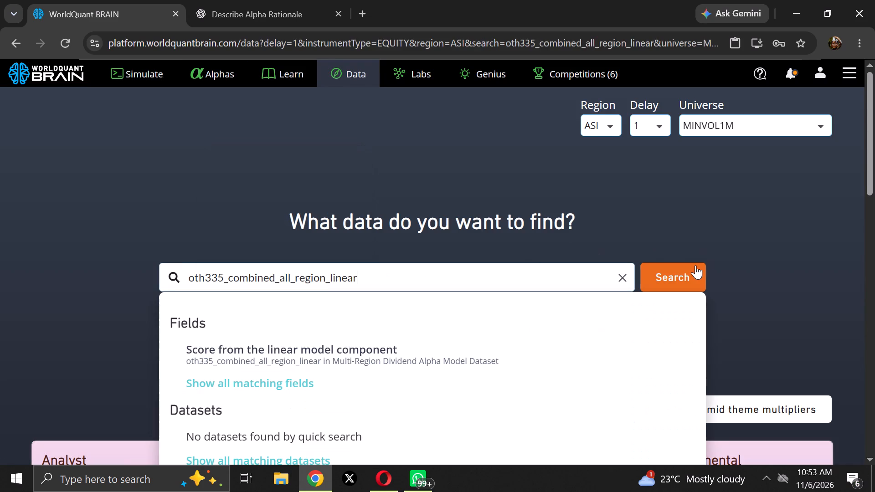
click(692, 270)
List all matching fields in the Equity Interval Data dataset and copy the field name pv37_geographic_region_di.
scroll(476, 341, down, 3)
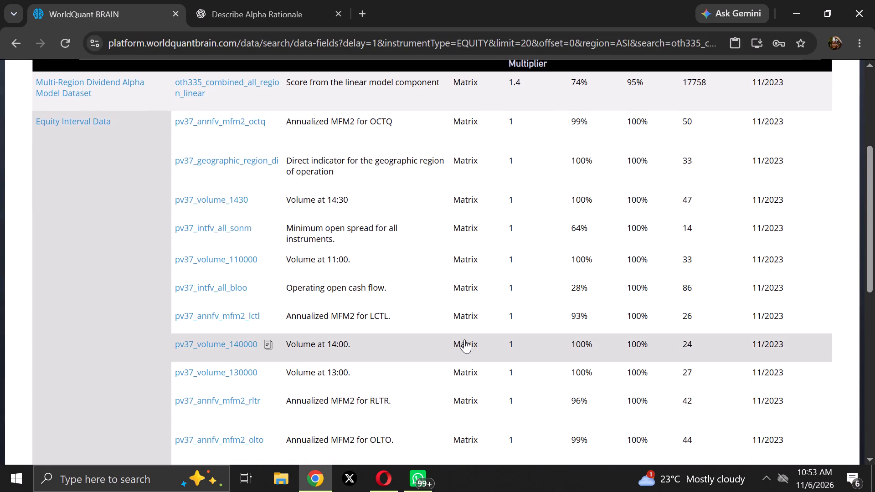
scroll(464, 339, down, 3)
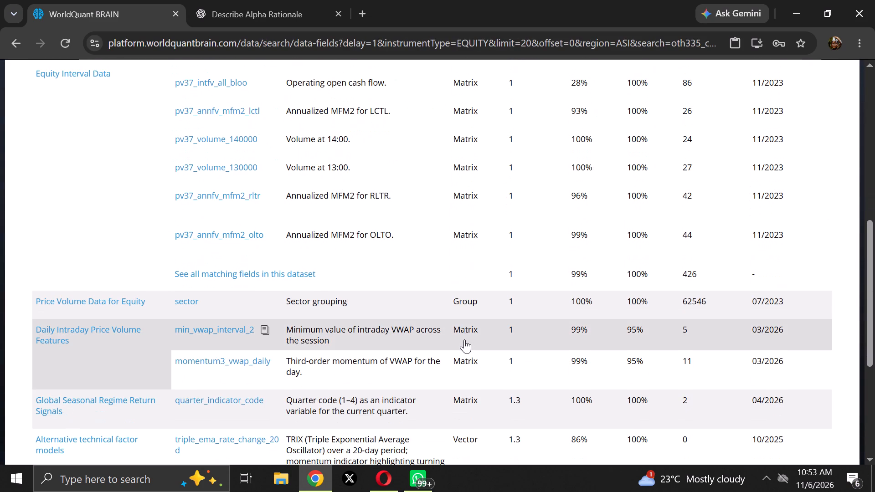
scroll(464, 339, up, 4)
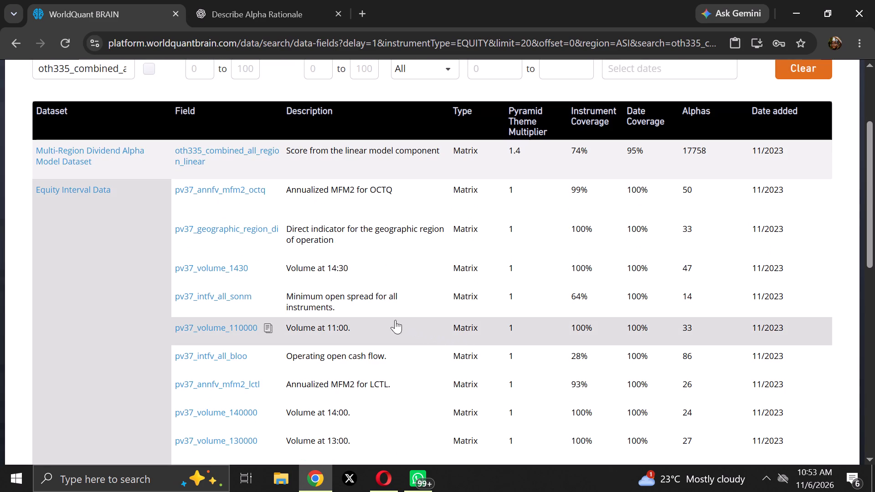
scroll(386, 324, down, 5)
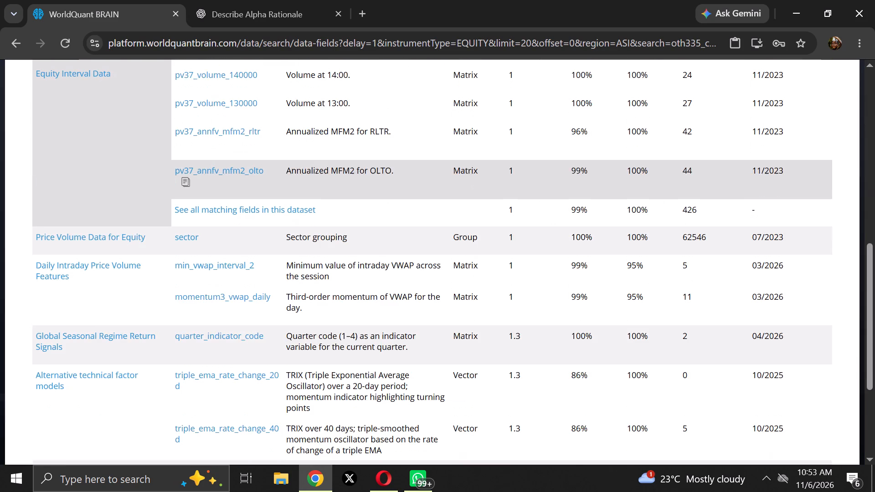
scroll(400, 348, down, 2)
scroll(396, 347, up, 2)
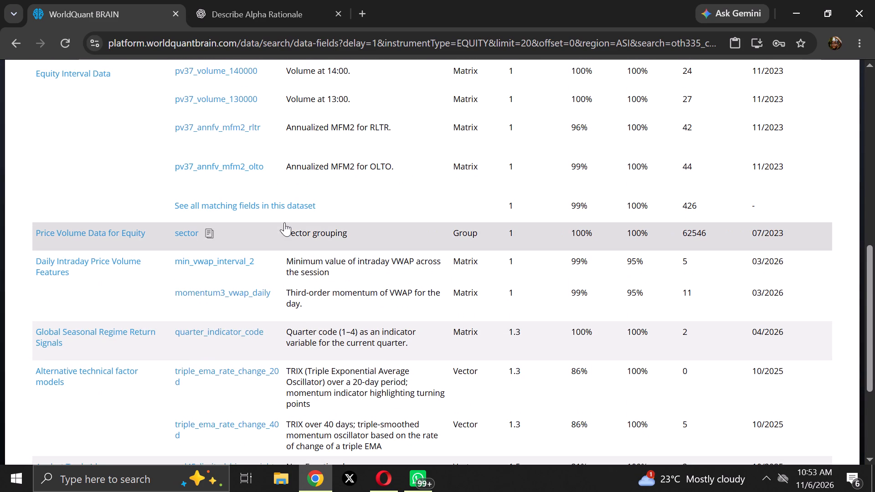
click(286, 205)
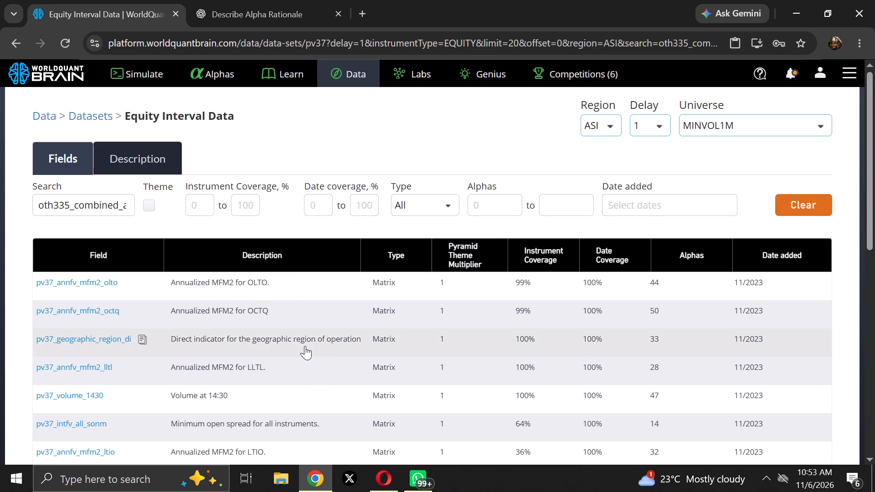
scroll(305, 359, down, 3)
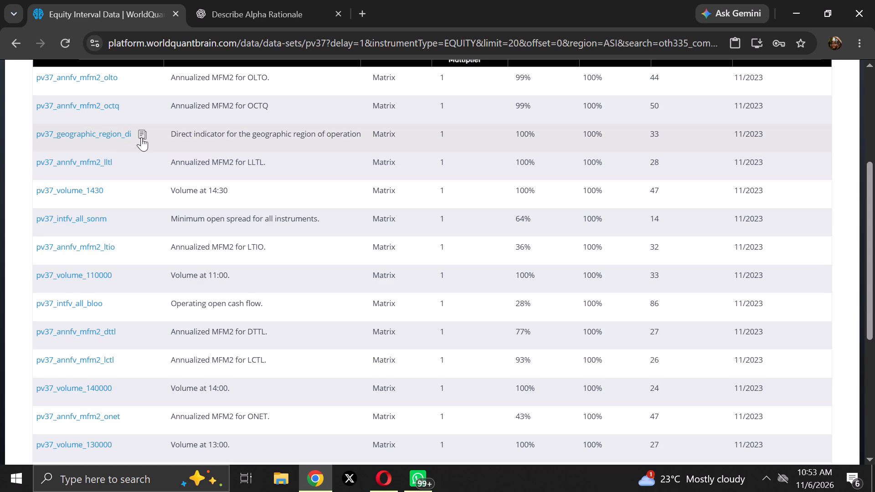
click(141, 137)
scroll(162, 159, up, 4)
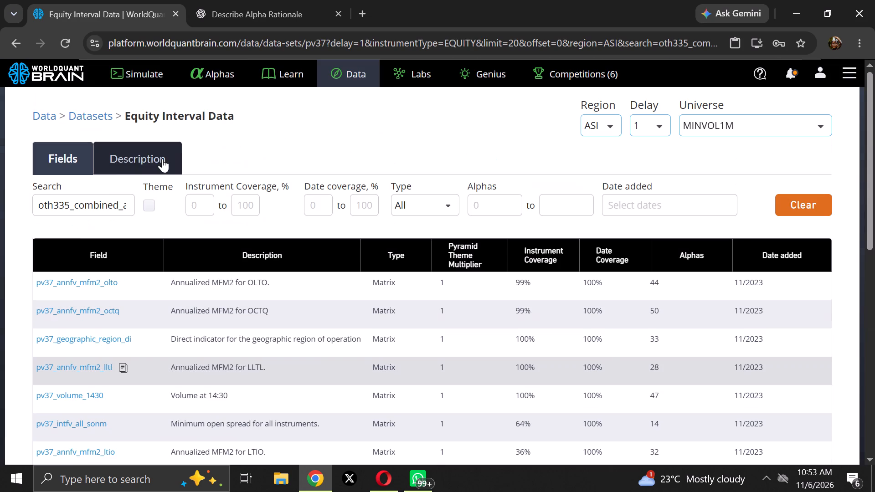
In Simulation 5's code, replace oth335_combined_all_region_linear with pv37_geographic_region_di and run a full simulation.
click(147, 62)
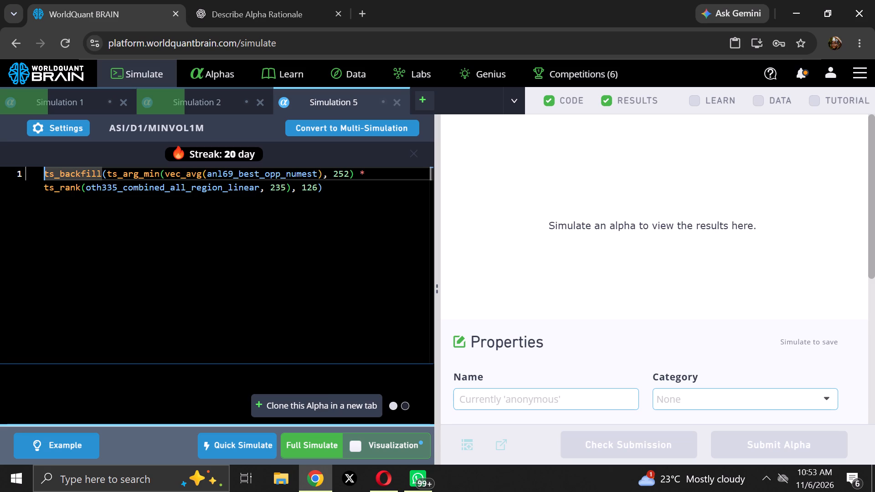
double_click(196, 190)
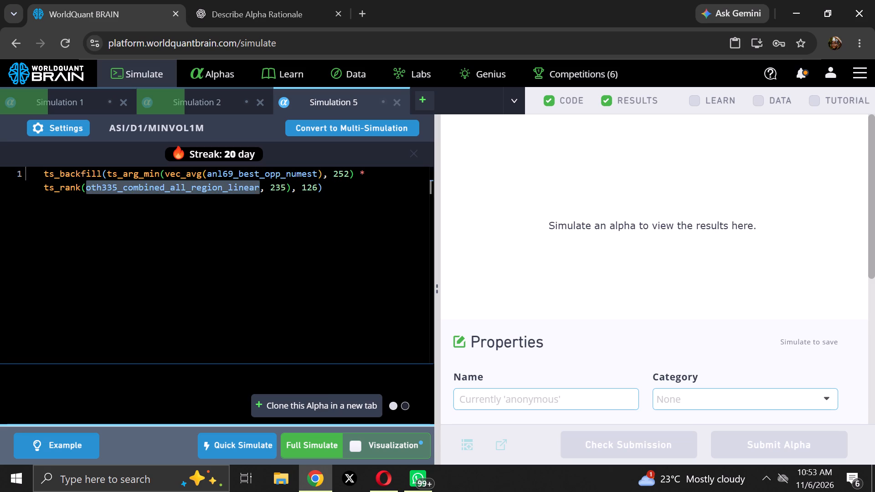
key(BackSpace)
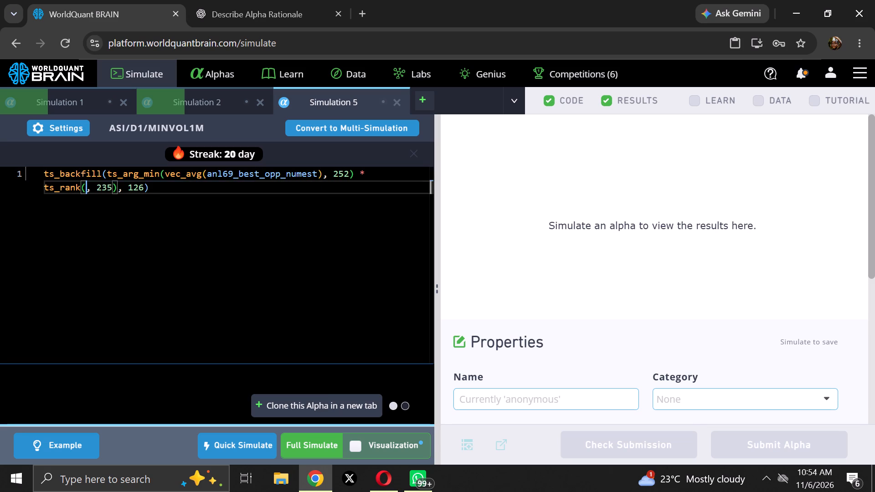
right_click(85, 187)
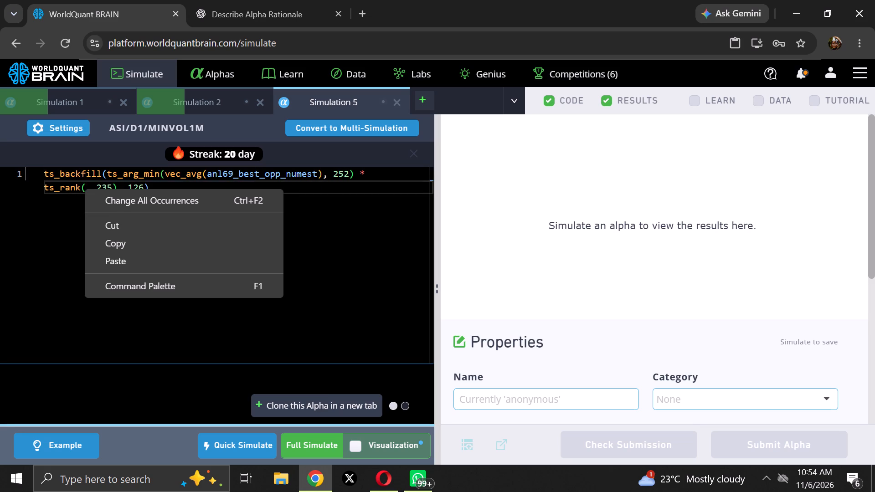
click(149, 254)
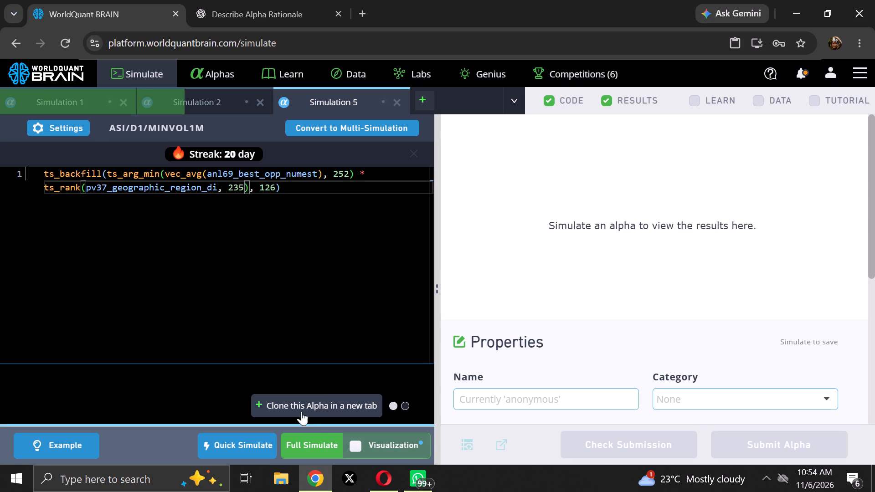
click(319, 448)
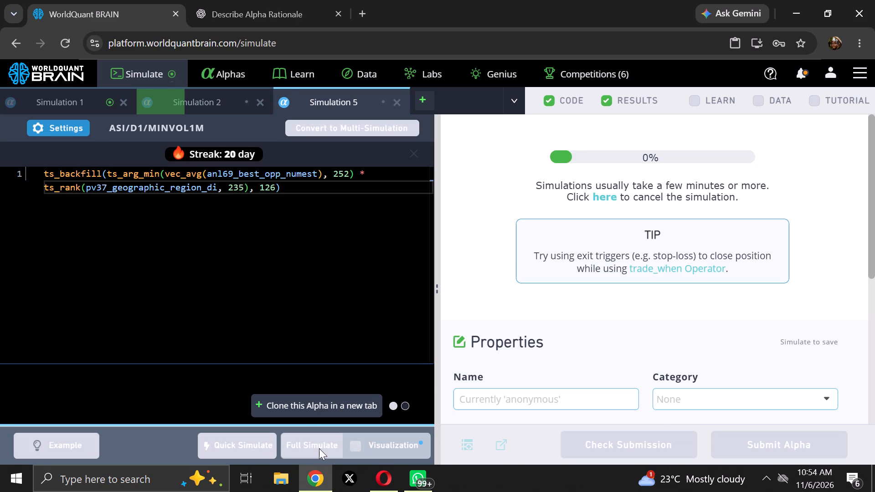
Show the test period for Simulation 1 and check its IS Summary.
click(36, 98)
click(664, 447)
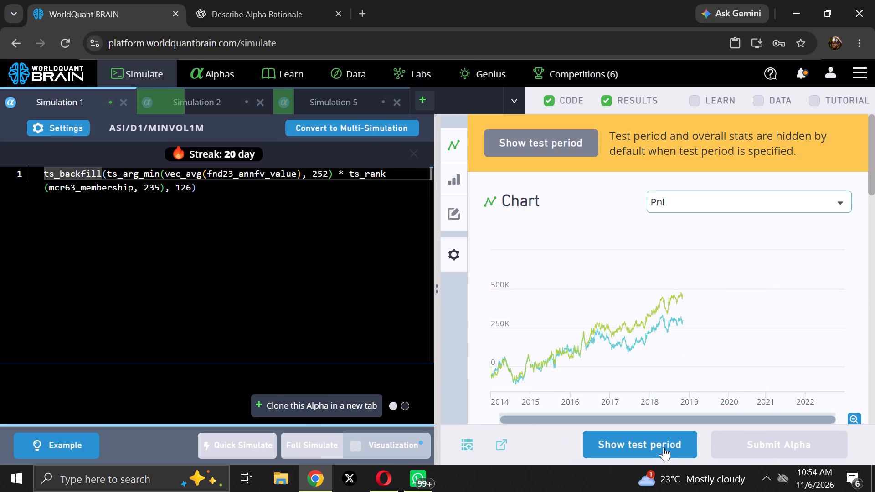
scroll(655, 382, down, 2)
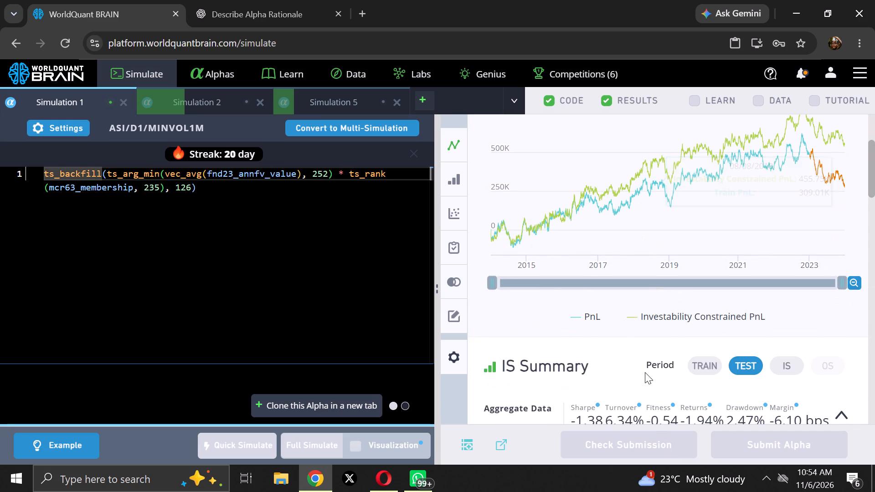
scroll(645, 372, down, 2)
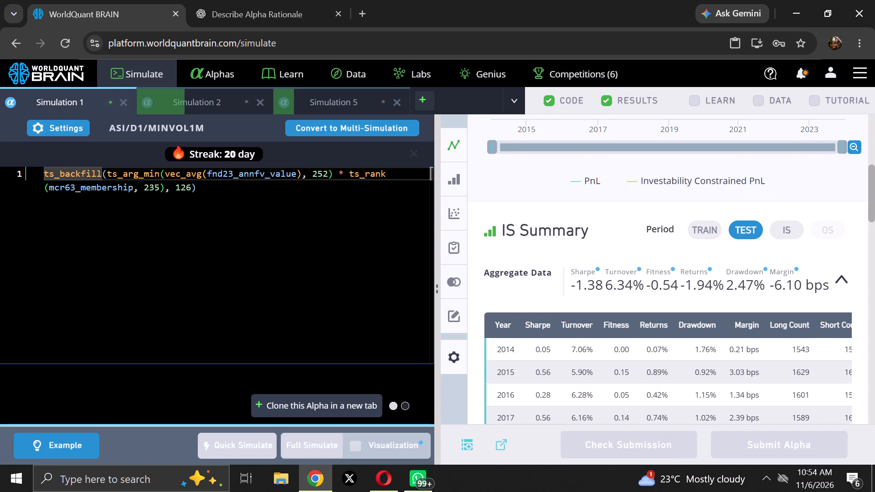
Set Simulation 1's decay to 12 and neutralization to Crowding Factors, and rerun the full simulation.
click(64, 123)
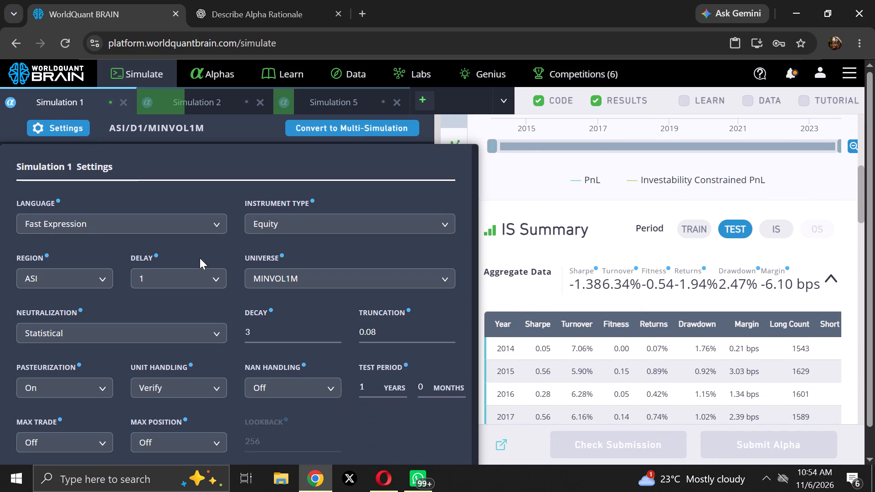
click(335, 327)
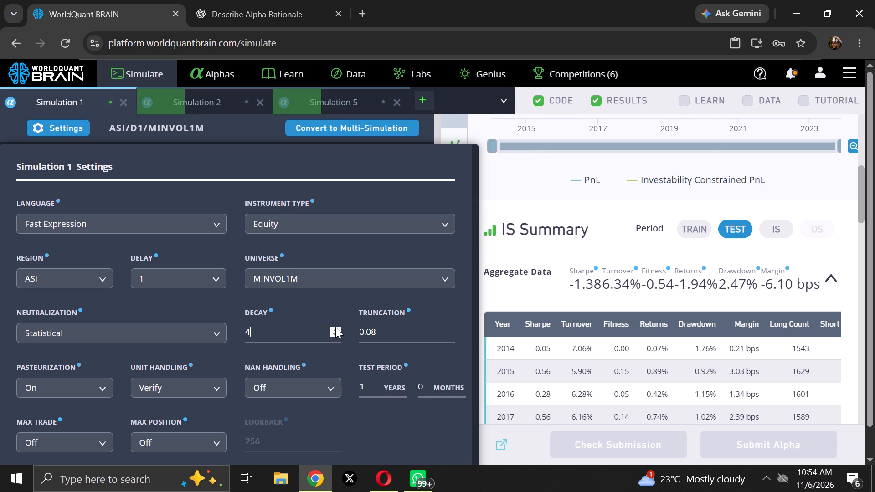
click(77, 330)
scroll(48, 416, down, 1)
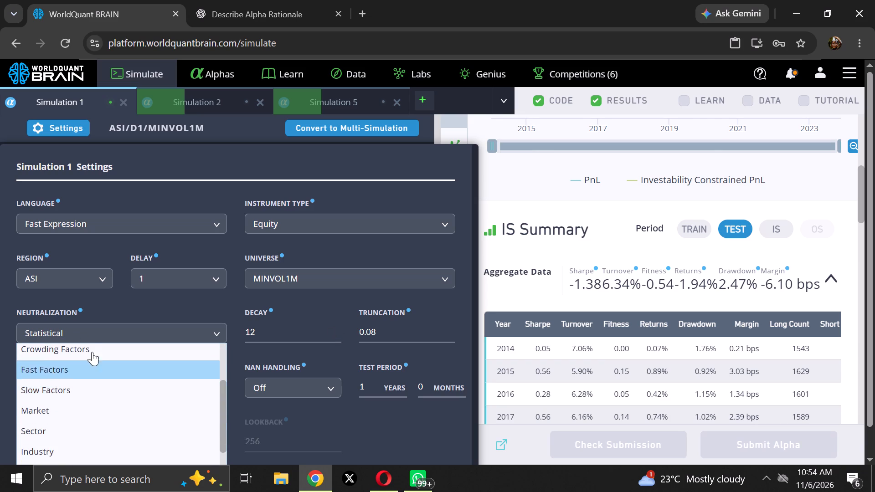
click(97, 345)
scroll(289, 412, down, 5)
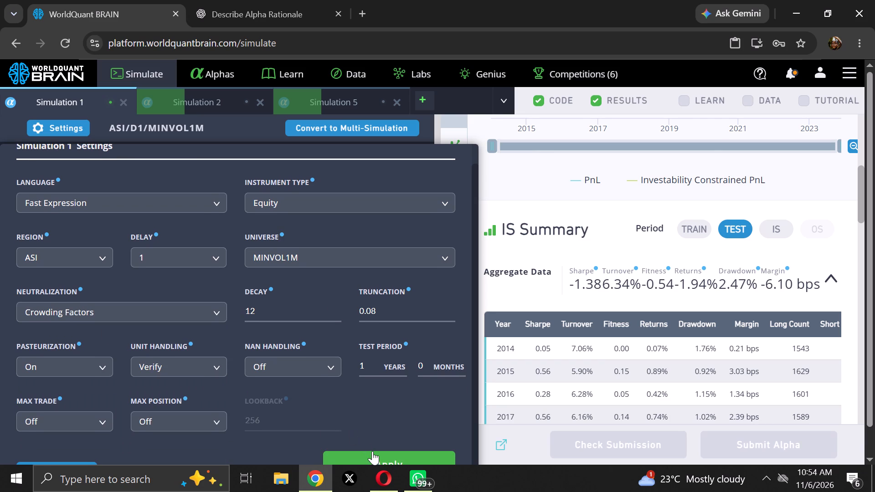
click(372, 451)
click(320, 445)
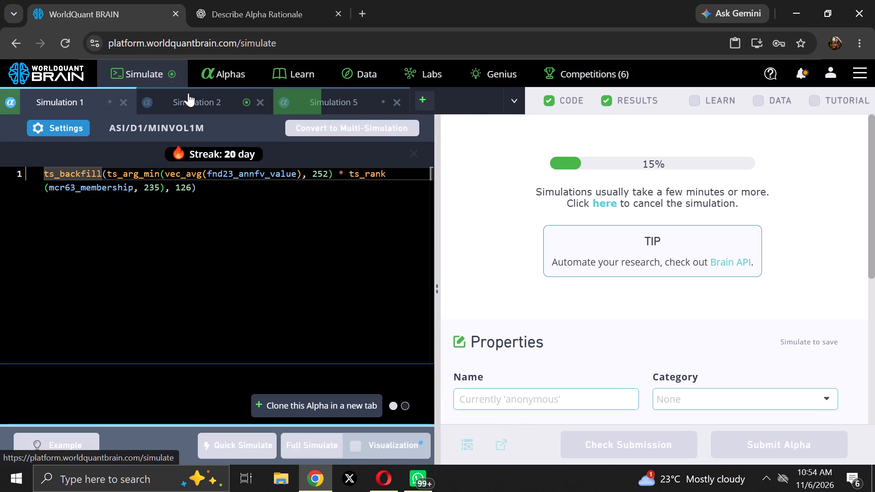
Show the test period for Simulation 2 and examine its IS Summary, failed IS tests and properties.
click(188, 93)
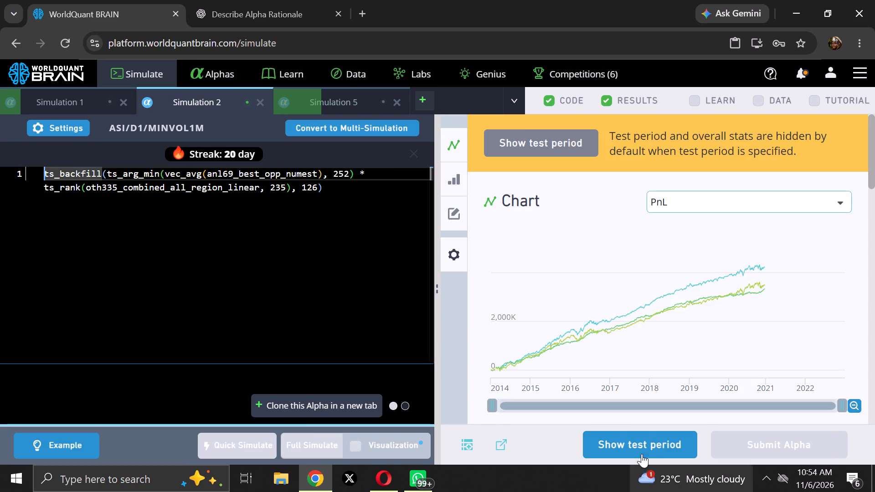
click(639, 447)
scroll(614, 370, down, 3)
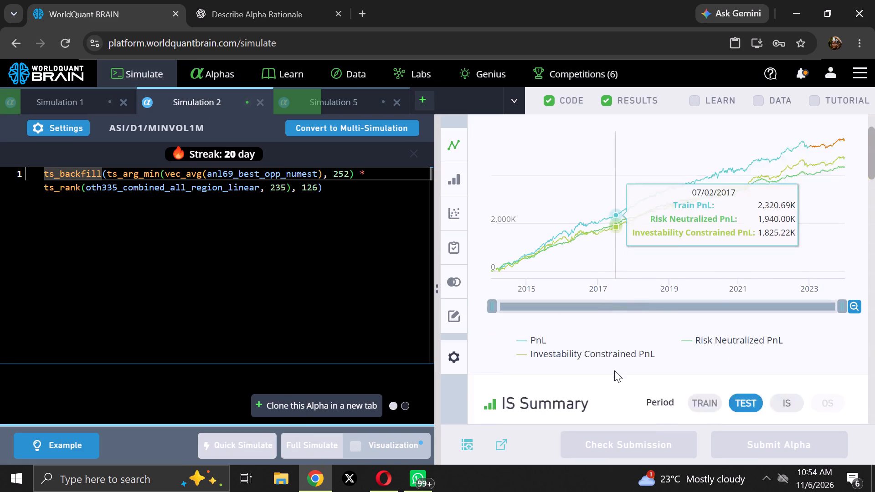
scroll(614, 370, down, 2)
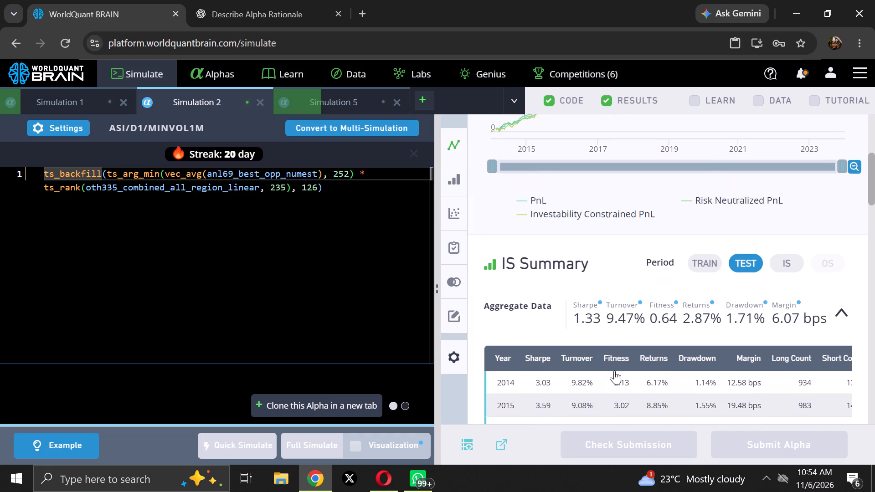
scroll(614, 370, down, 10)
scroll(614, 369, up, 1)
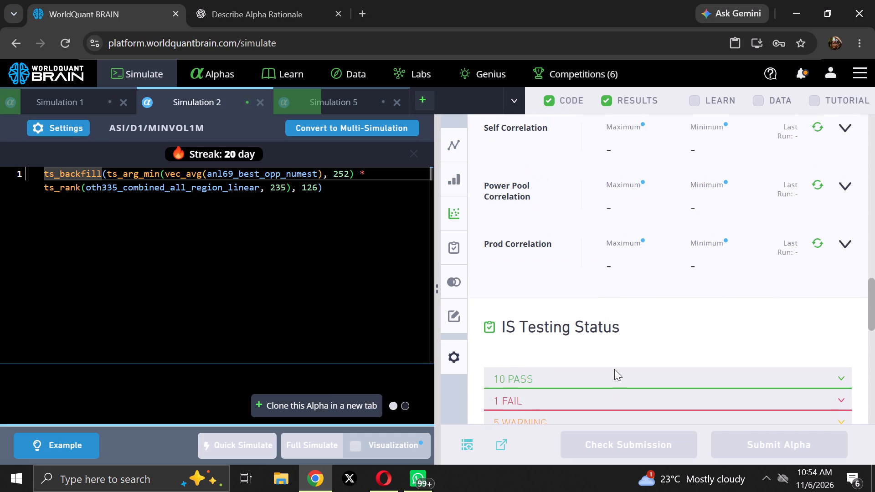
scroll(614, 369, down, 1)
click(597, 327)
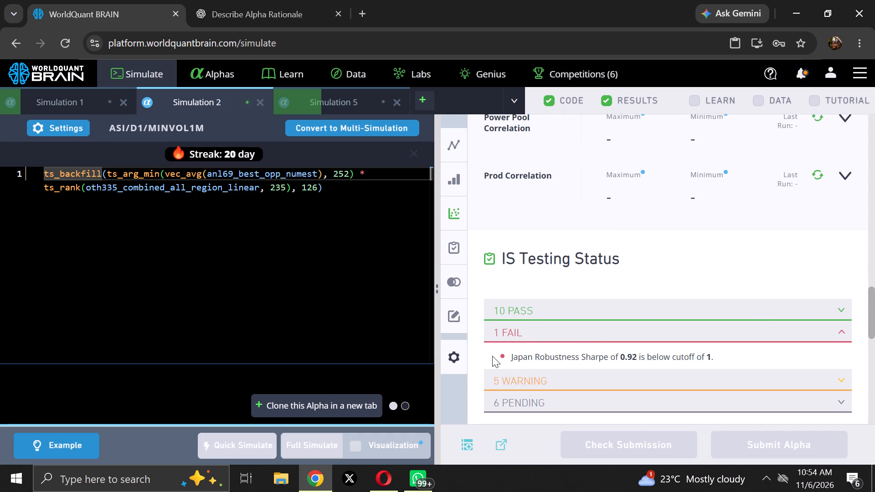
scroll(569, 360, down, 5)
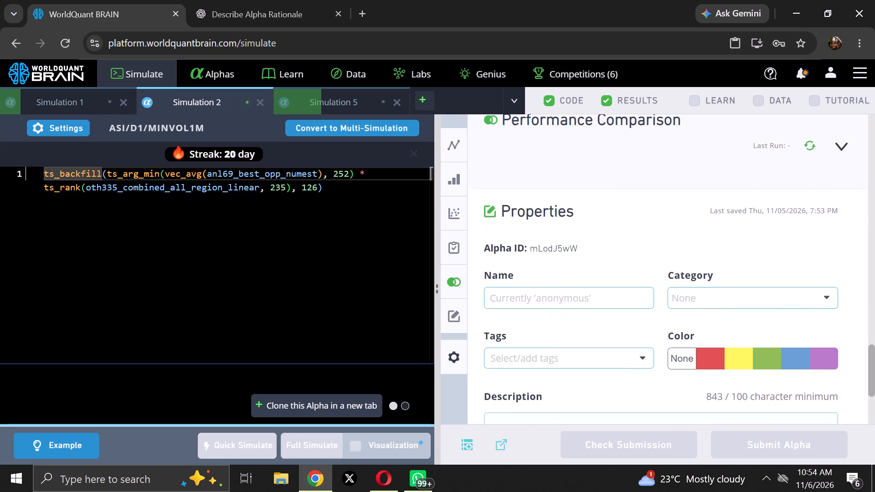
scroll(569, 360, down, 4)
scroll(569, 360, up, 7)
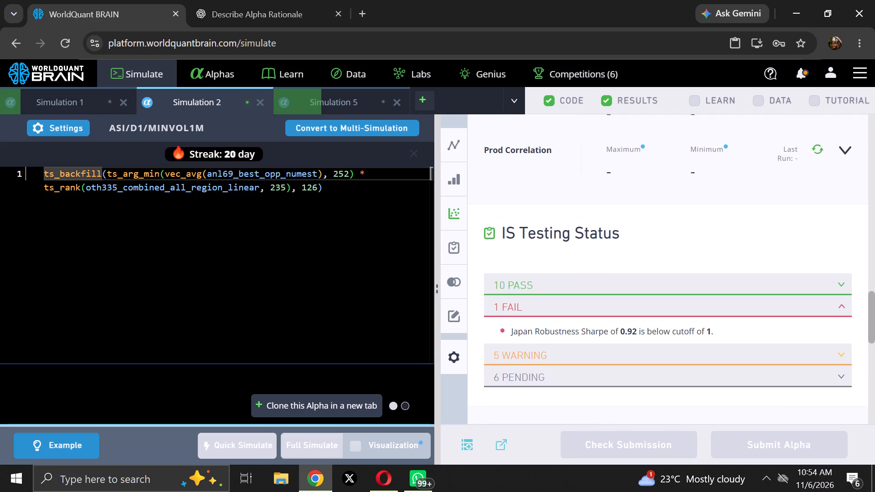
scroll(569, 360, up, 1)
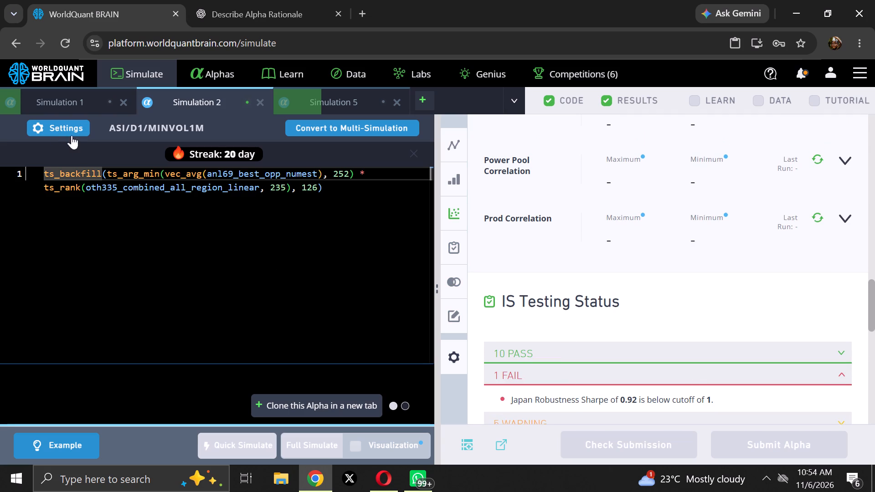
Run the prod, power pool and self correlation checks for Simulation 2's alpha.
click(817, 212)
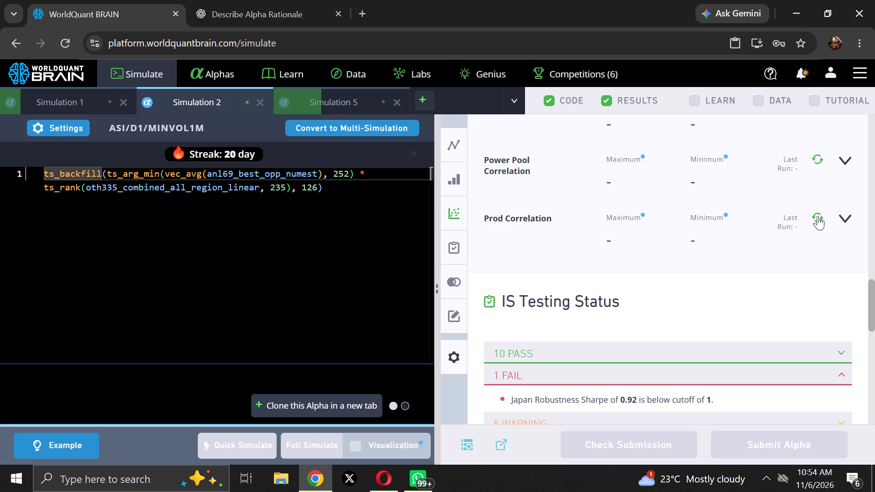
click(818, 216)
scroll(817, 171, up, 1)
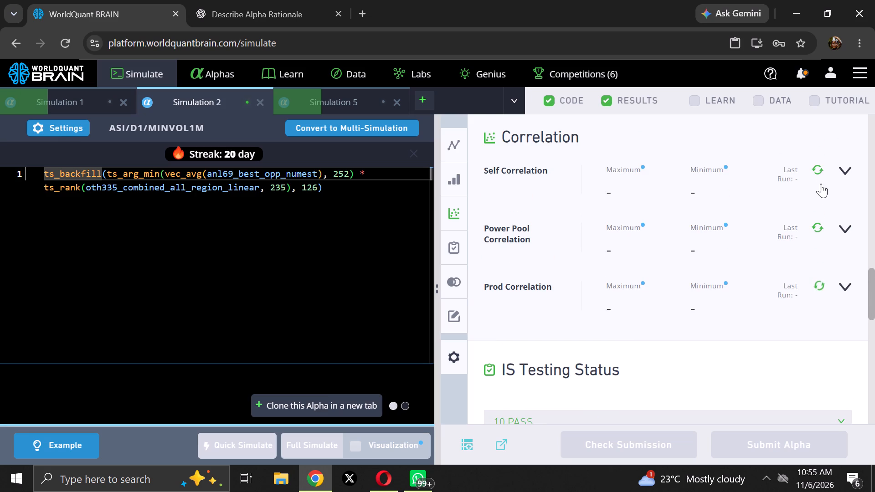
click(817, 226)
click(819, 169)
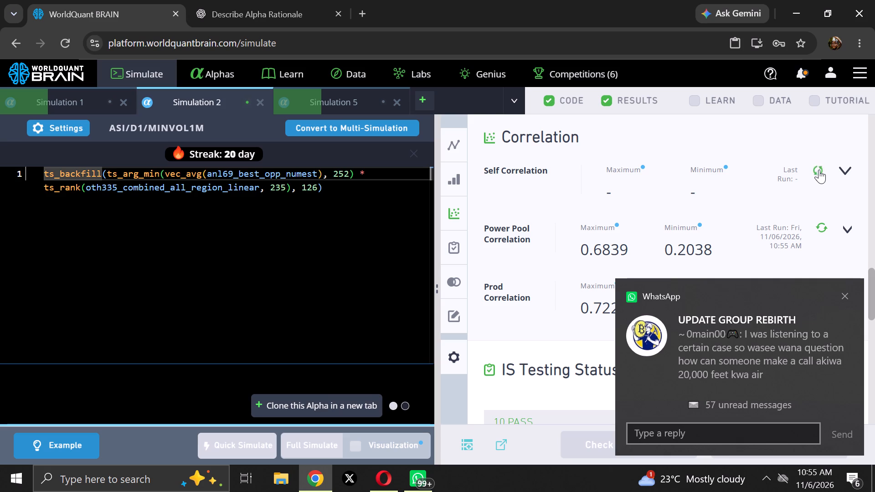
Set Simulation 2's decay to 4 in its simulation settings and apply the change.
click(69, 121)
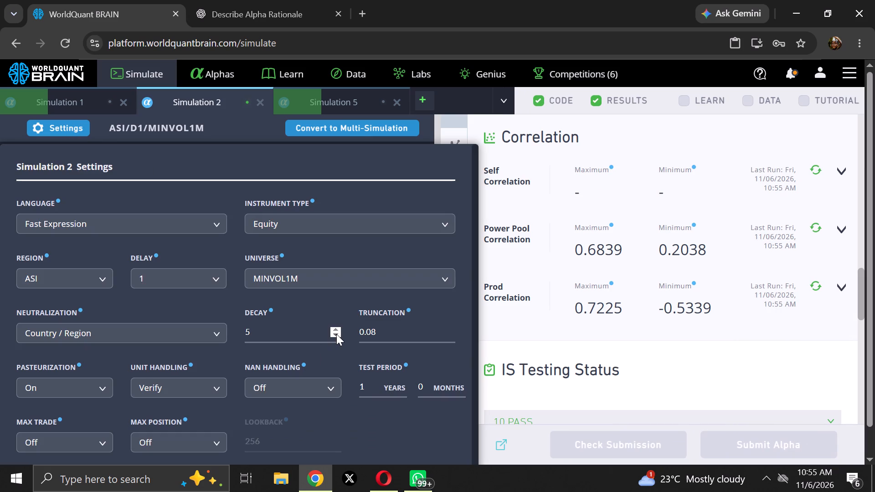
click(336, 334)
scroll(341, 365, down, 7)
click(389, 441)
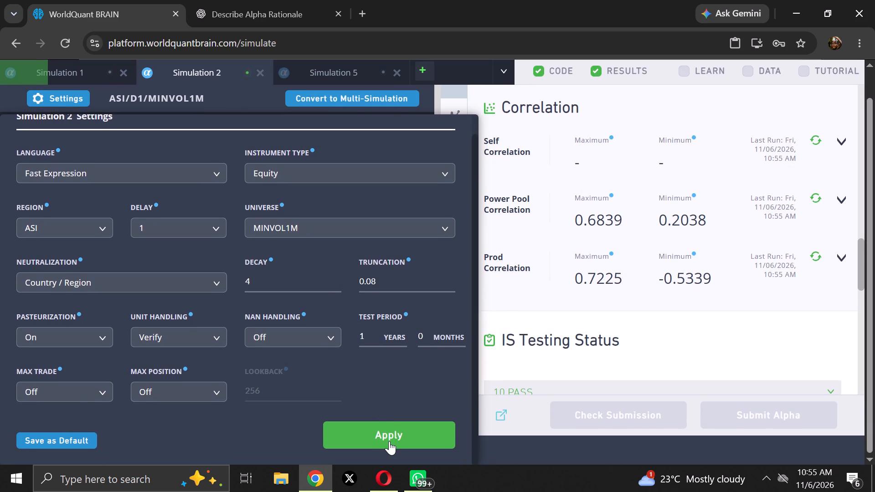
Run a full simulation of Simulation 2's alpha.
click(311, 445)
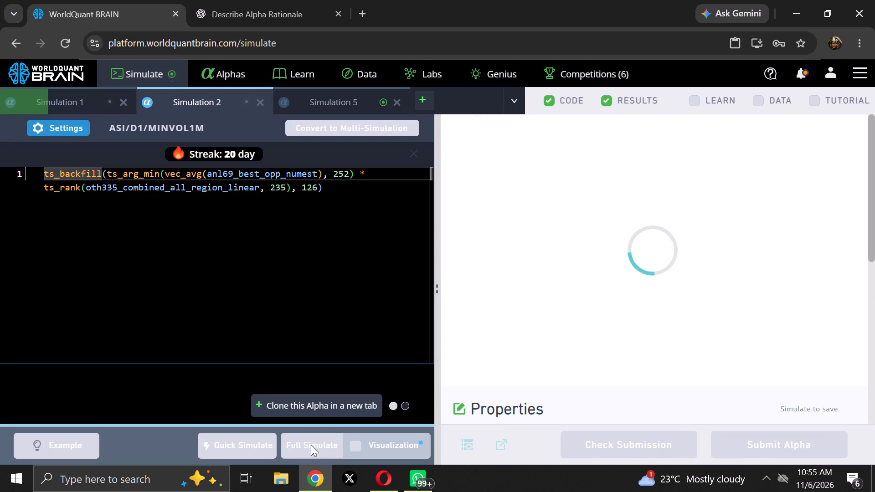
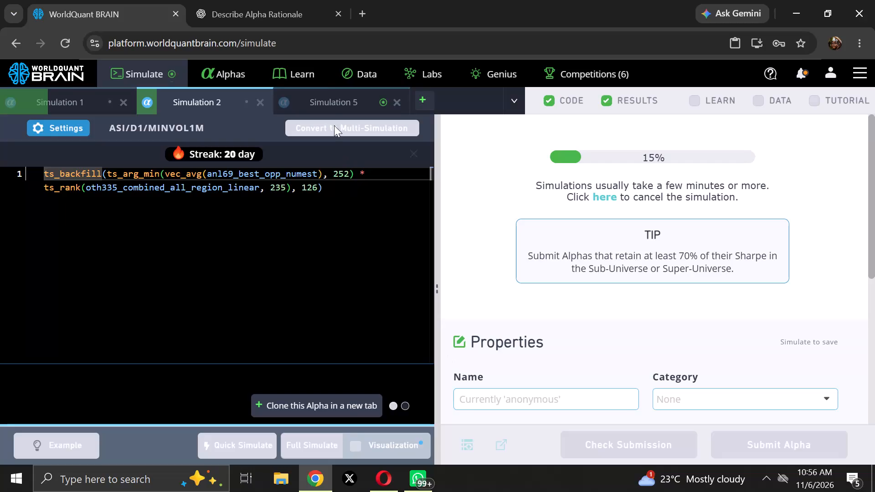
Show the test period for Simulation 5 and examine its IS Summary and failed IS tests.
click(329, 100)
click(651, 436)
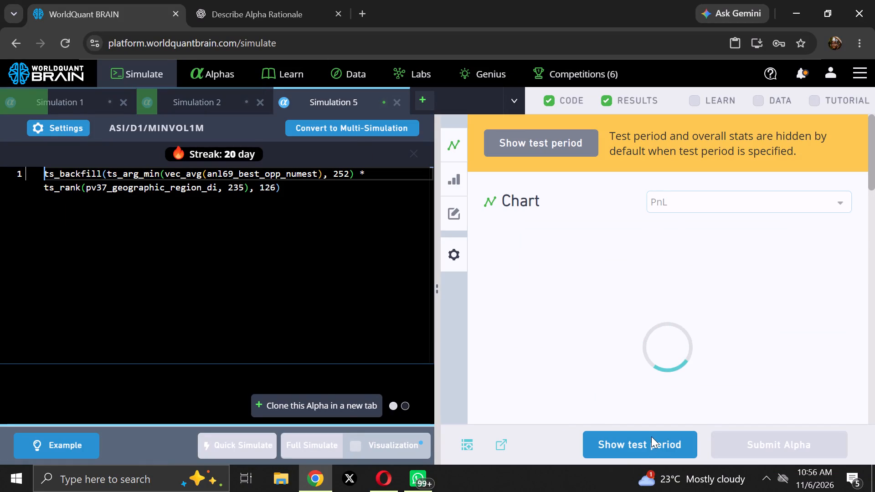
scroll(637, 341, down, 4)
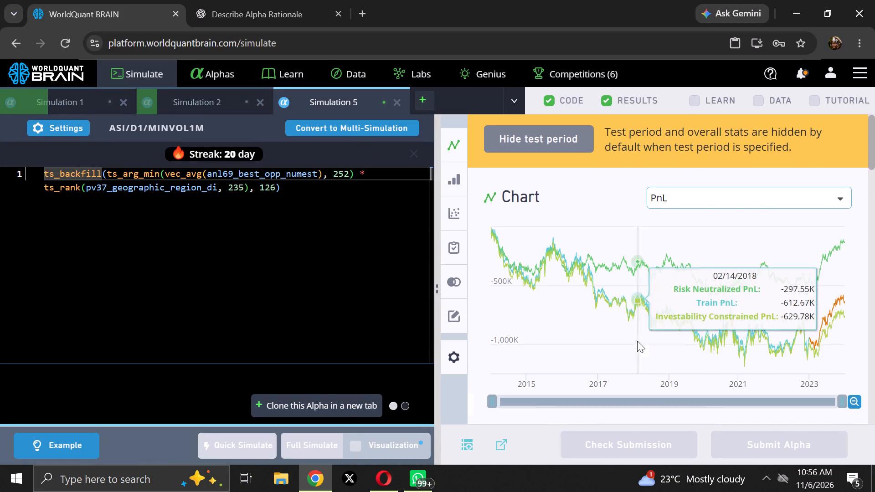
scroll(637, 341, down, 10)
click(637, 341)
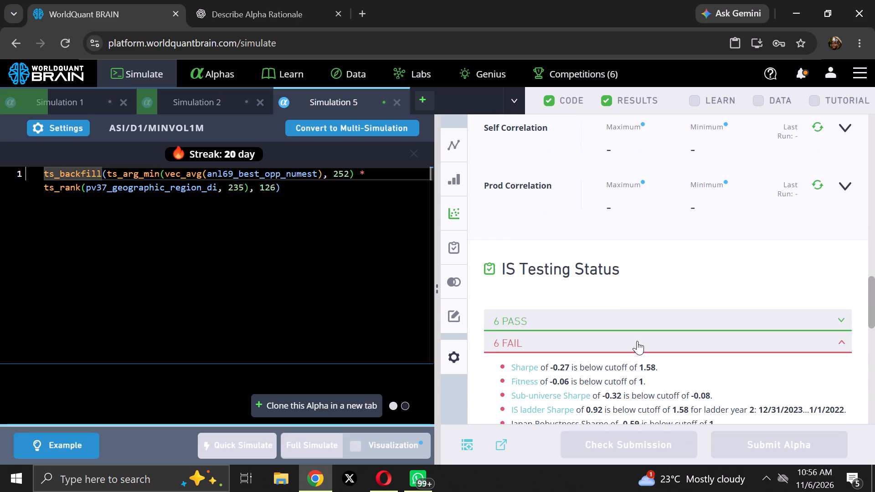
scroll(386, 297, down, 1)
scroll(530, 355, down, 1)
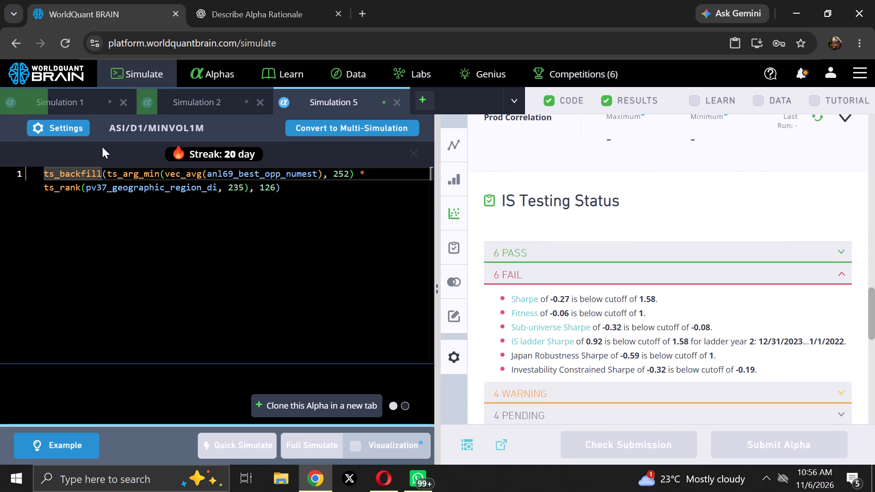
Set Simulation 5's decay to 10 and rerun the full simulation.
click(51, 127)
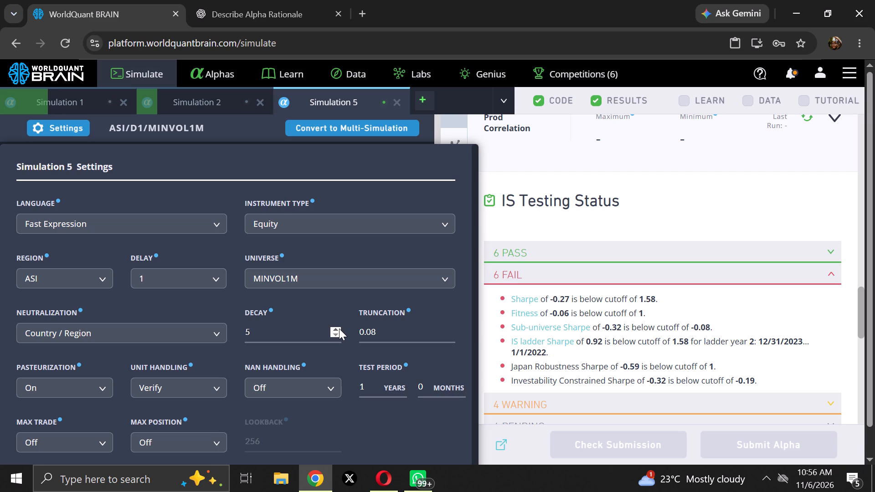
click(339, 328)
scroll(404, 445, down, 1)
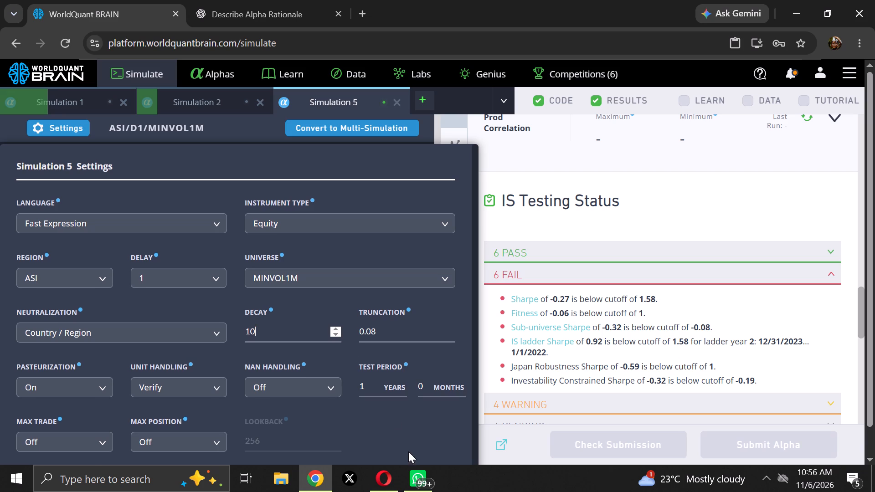
scroll(408, 451, down, 2)
click(408, 451)
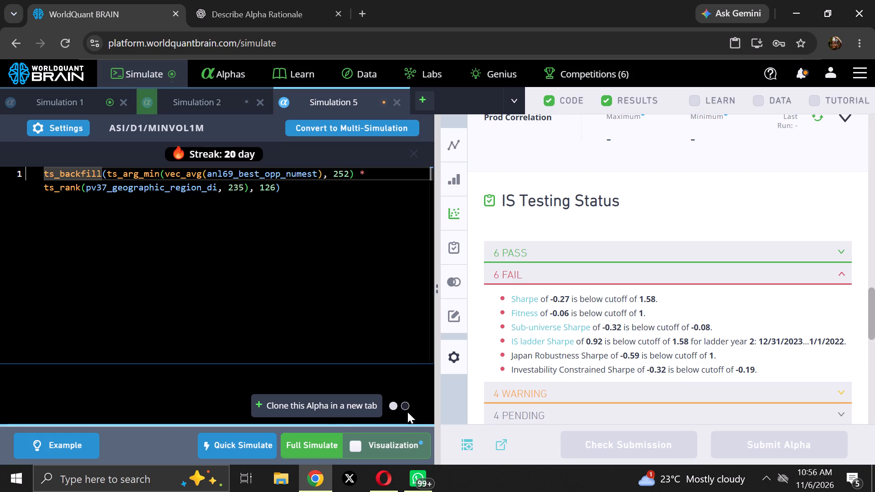
click(304, 437)
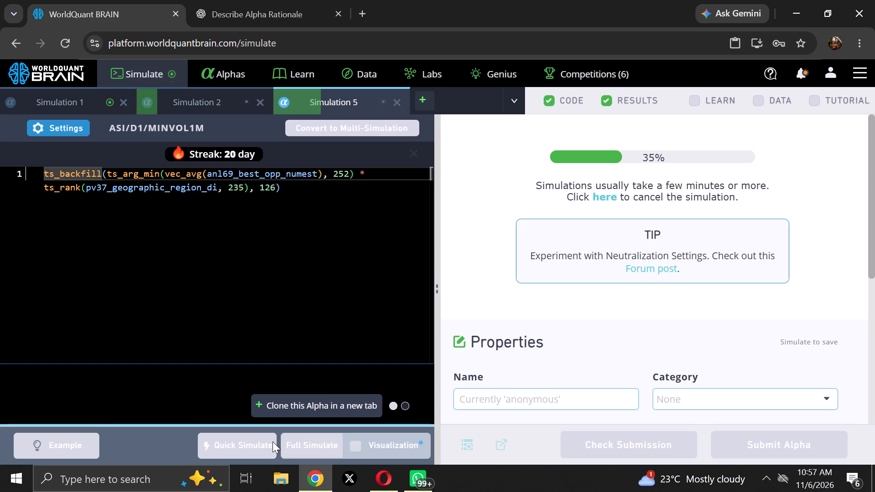
Switch to Simulation 1 to view its simulation results.
click(29, 102)
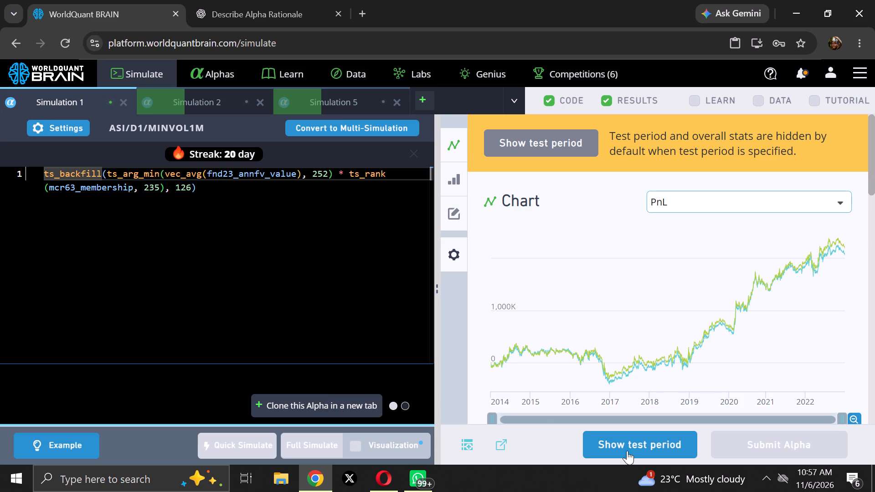
Show the test period for Simulation 1 and check its IS Summary.
click(653, 446)
scroll(658, 368, down, 4)
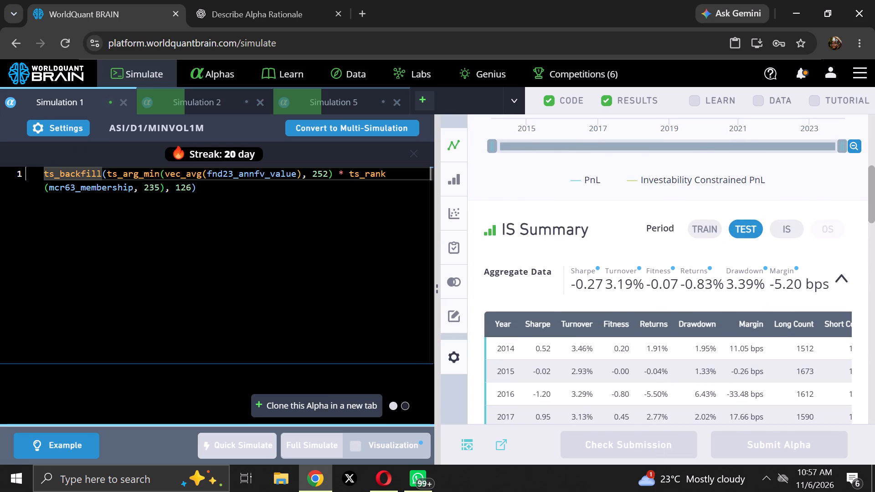
Set Simulation 1's truncation to 0.04 and decay to 15, and rerun the full simulation.
click(48, 125)
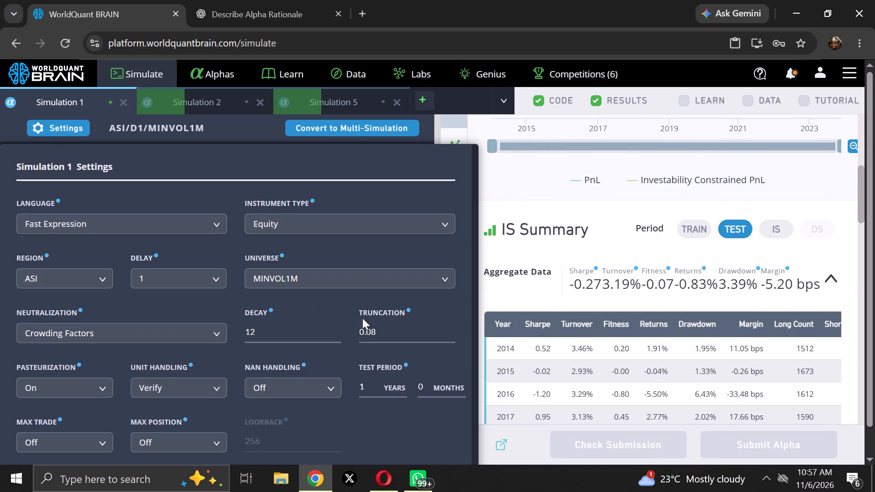
triple_click(448, 334)
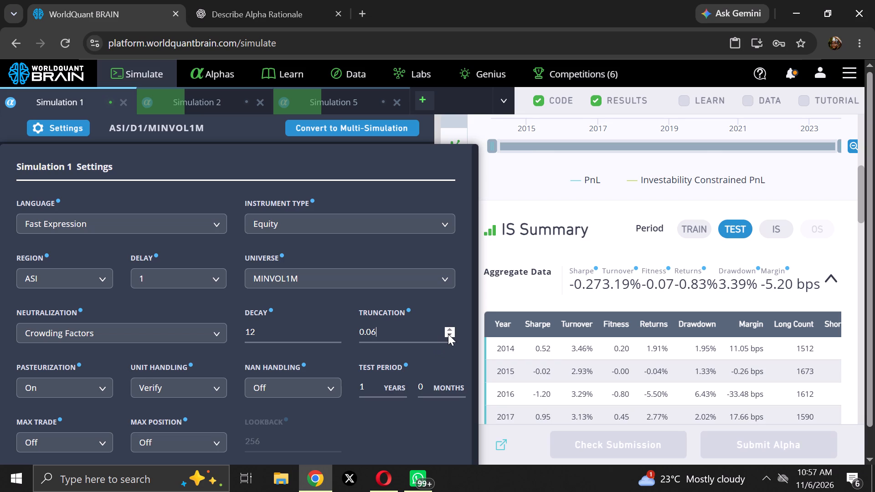
click(448, 334)
triple_click(335, 329)
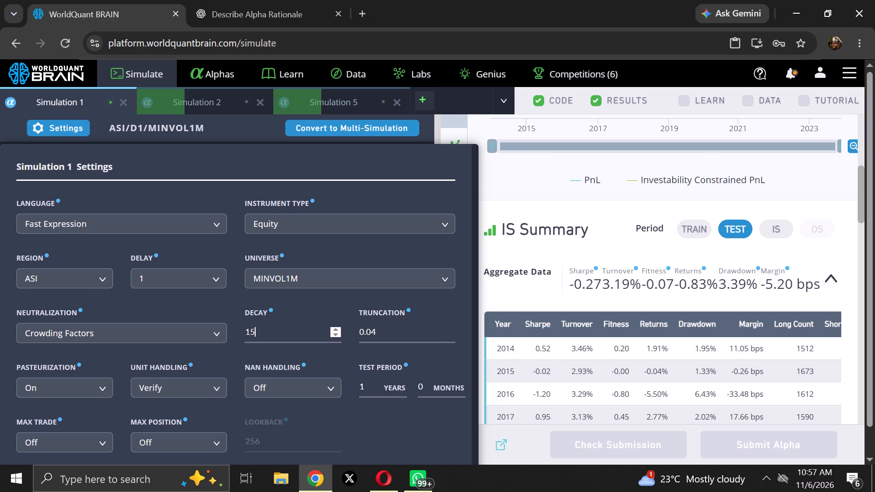
scroll(365, 399, down, 5)
click(367, 459)
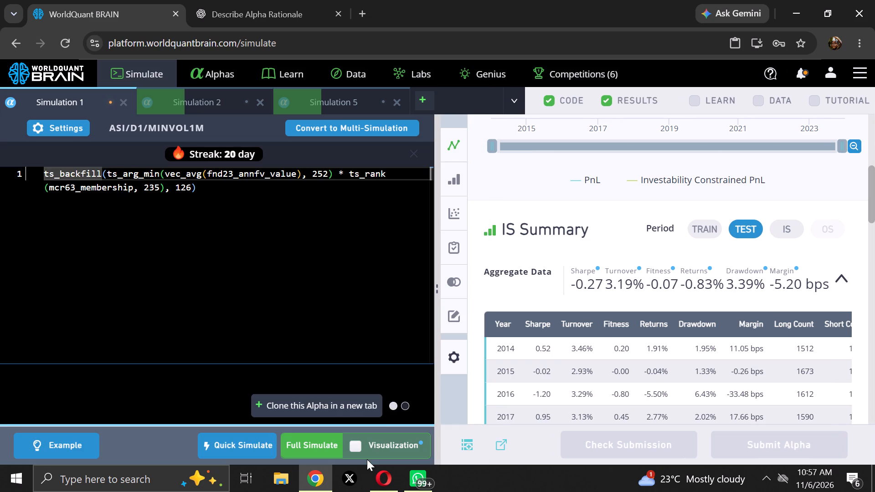
click(325, 446)
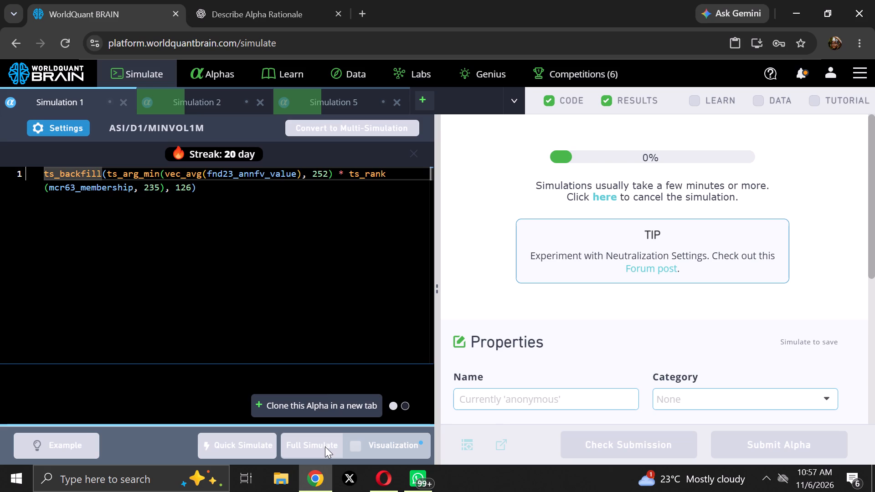
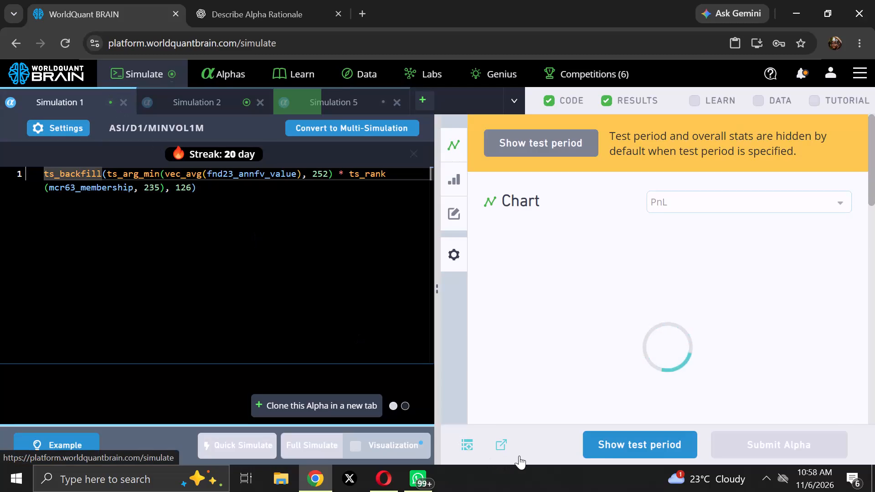
Show the test period for Simulation 1 and check its IS Summary.
click(606, 438)
scroll(623, 363, down, 5)
scroll(623, 361, up, 1)
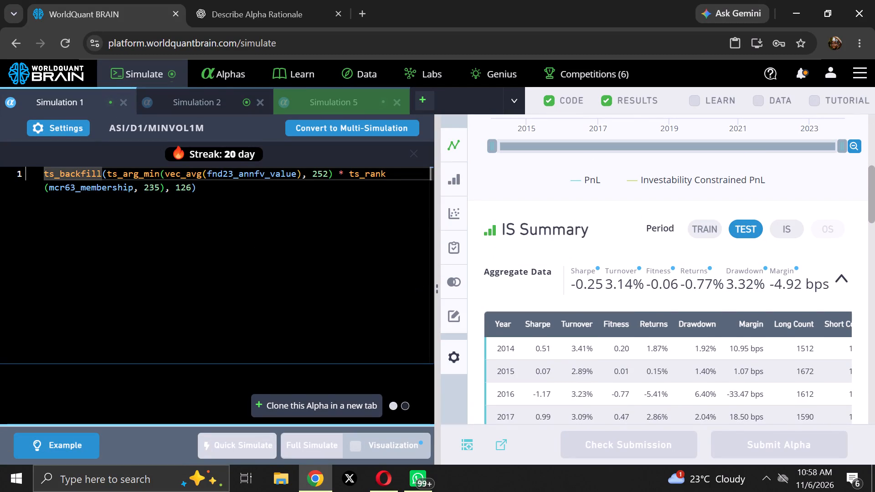
Show the test period for Simulation 2 and examine its IS Summary and failed IS tests.
click(181, 94)
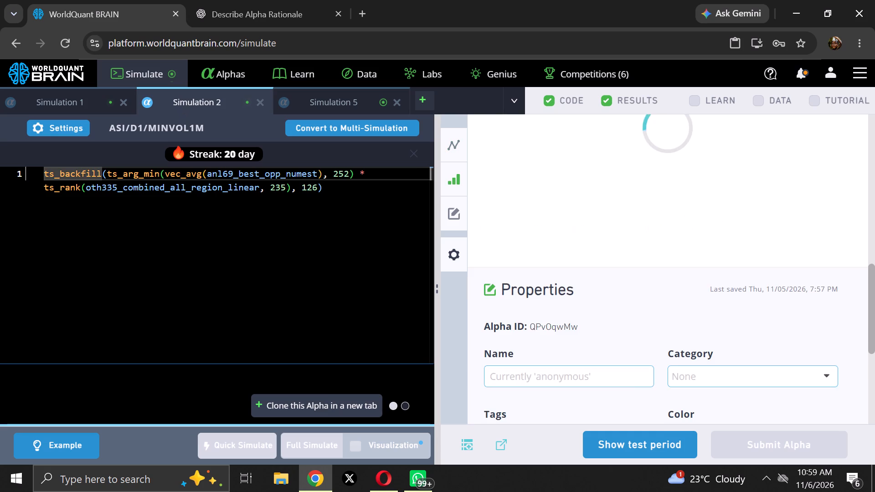
click(659, 439)
scroll(660, 337, up, 1)
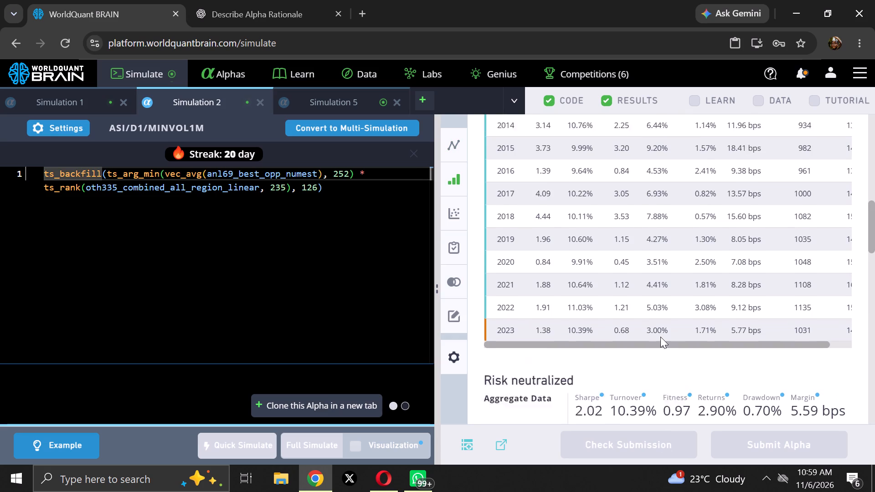
scroll(660, 337, up, 3)
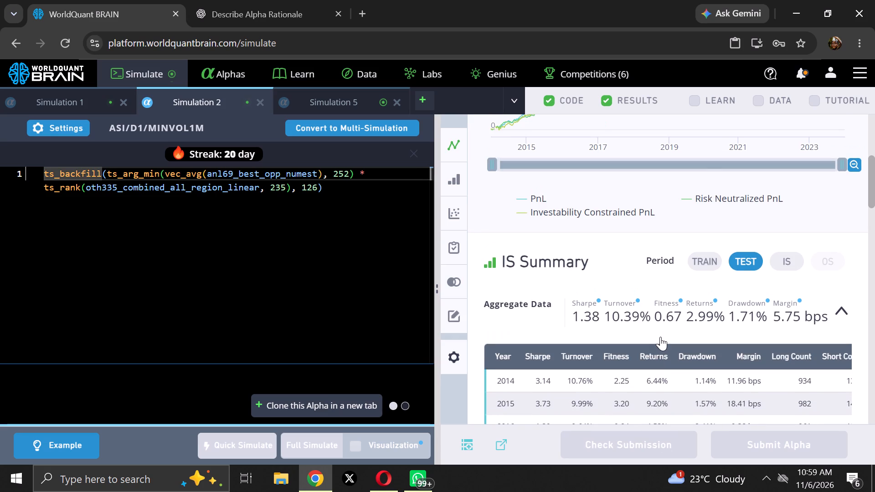
scroll(660, 337, down, 8)
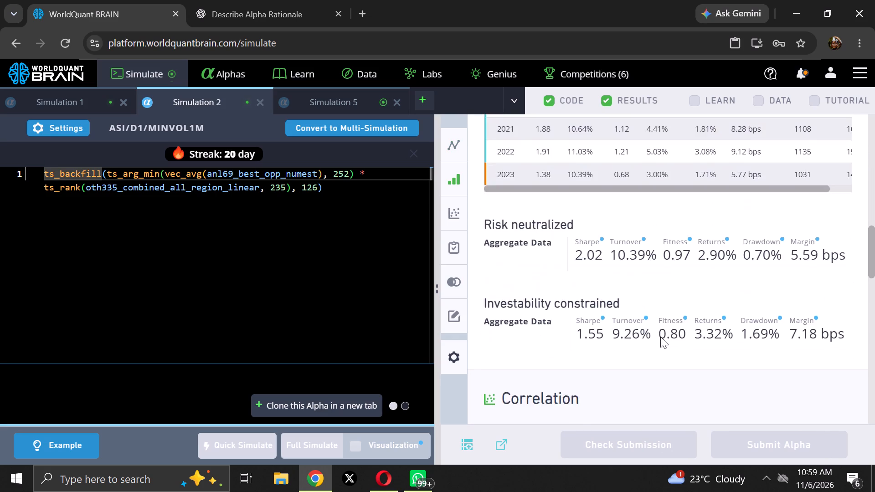
scroll(660, 337, down, 4)
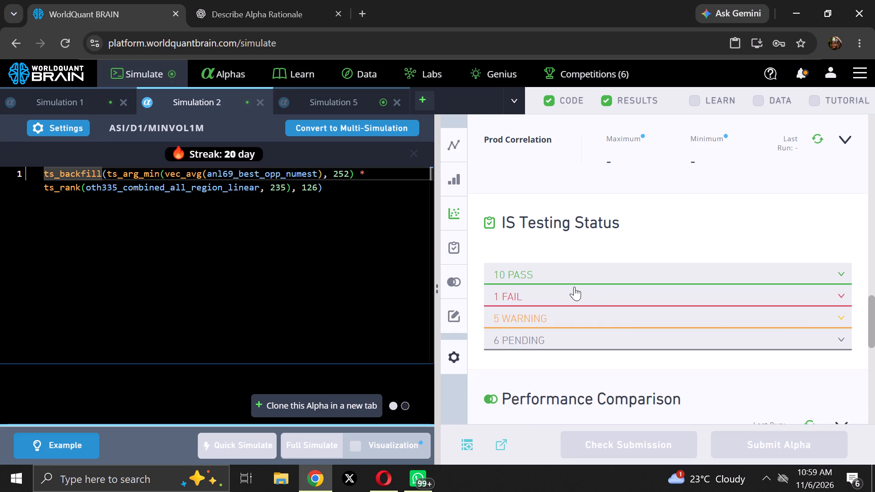
click(574, 287)
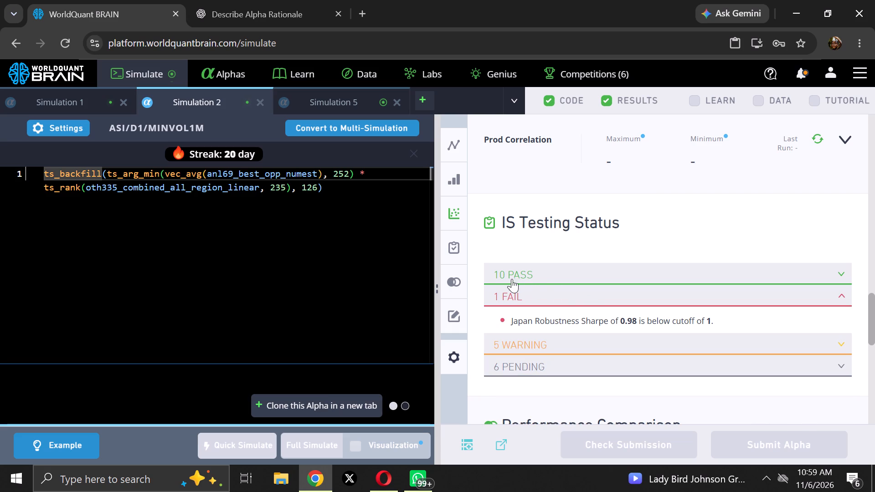
Set Simulation 2's decay to 10 and rerun the full simulation.
click(49, 125)
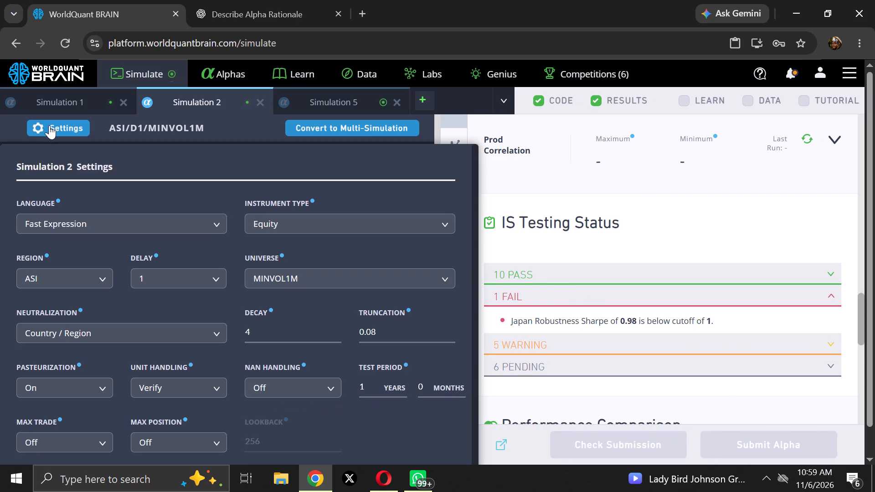
click(335, 329)
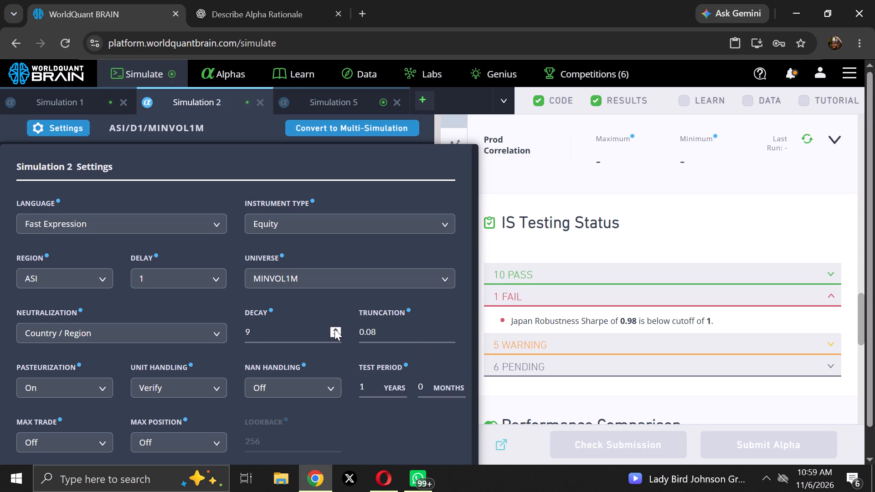
click(335, 329)
scroll(363, 422, down, 3)
click(395, 456)
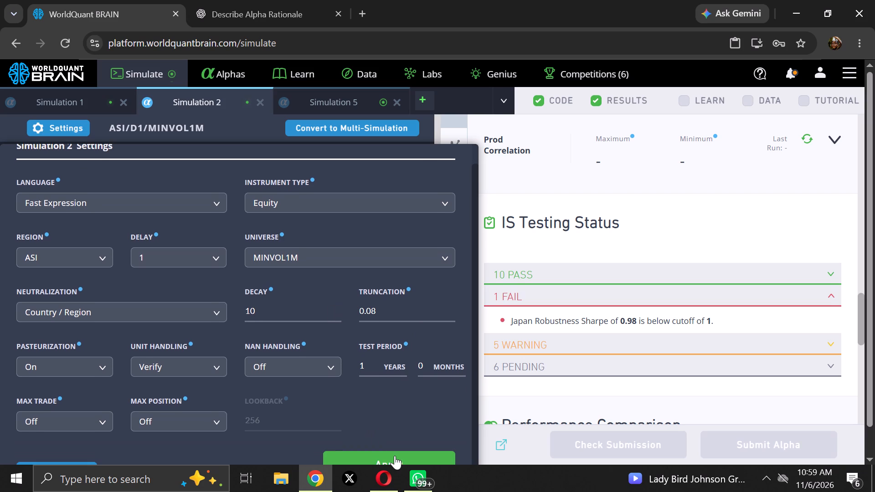
click(319, 444)
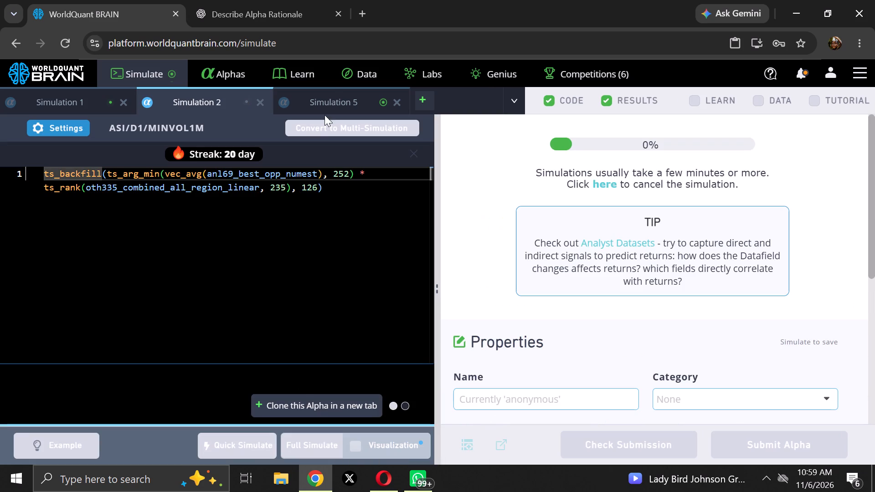
Show the test period for Simulation 5 and examine its IS Summary and failed IS tests.
click(334, 93)
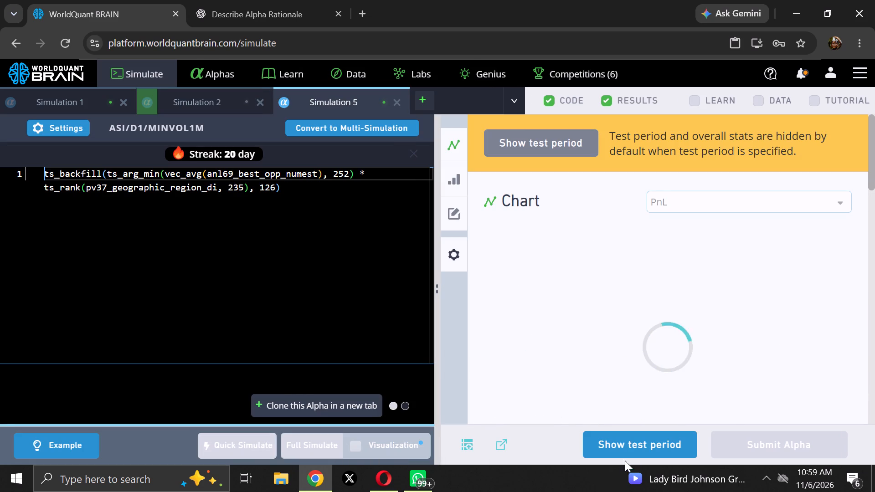
click(624, 451)
scroll(623, 373, down, 2)
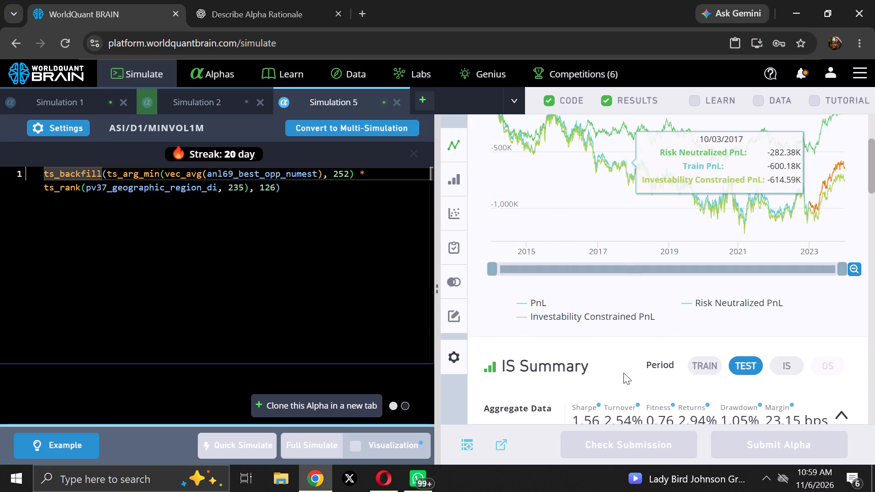
scroll(623, 373, down, 6)
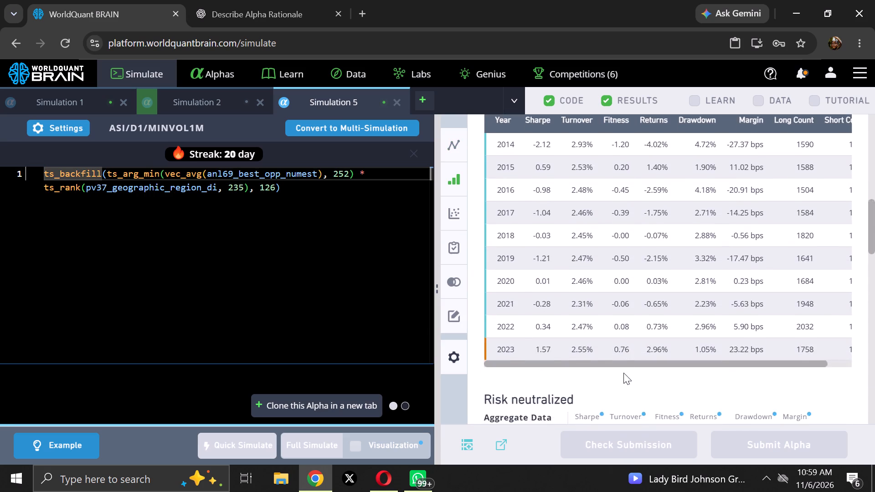
scroll(623, 373, down, 7)
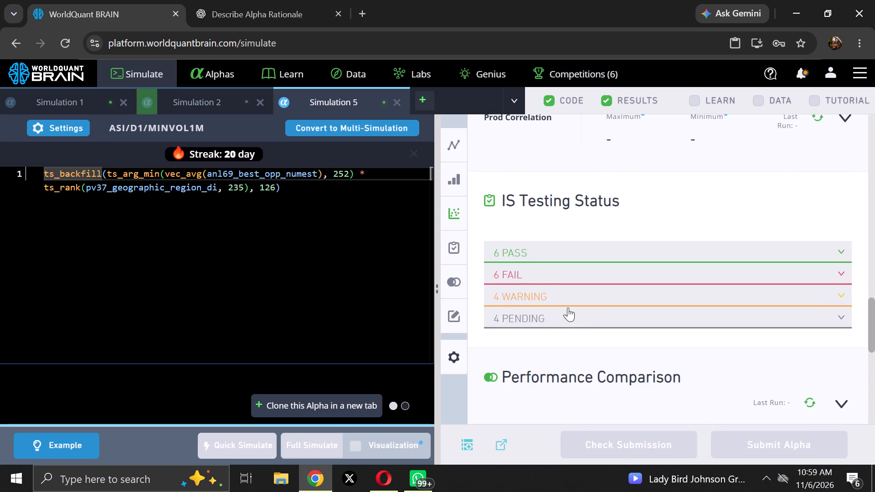
click(553, 272)
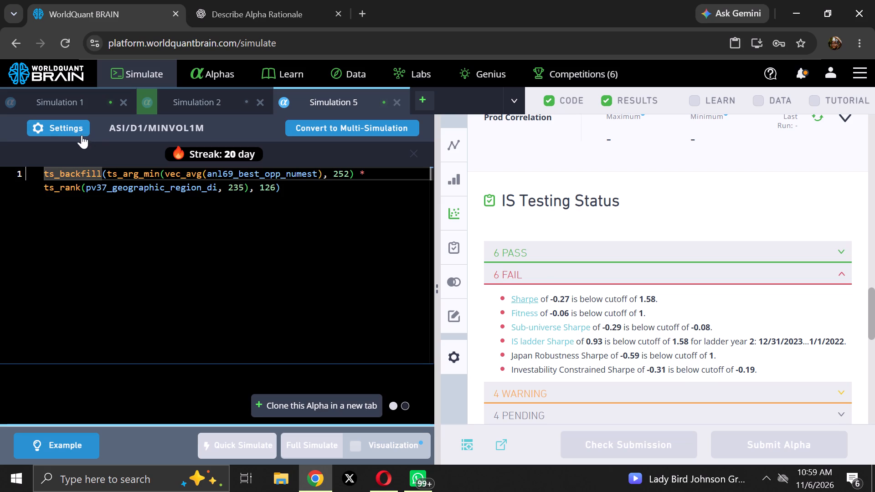
Set Simulation 5's truncation to 0.01 and rerun the full simulation.
click(64, 126)
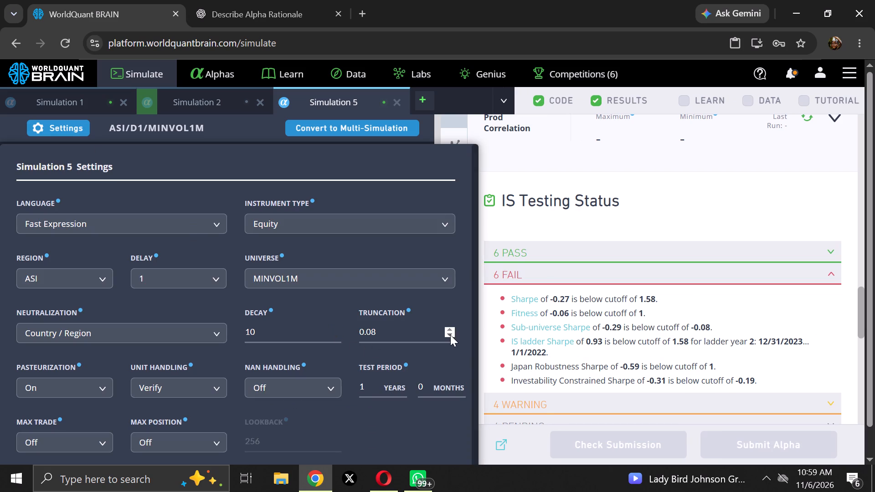
click(450, 335)
click(450, 335)
scroll(412, 405, down, 3)
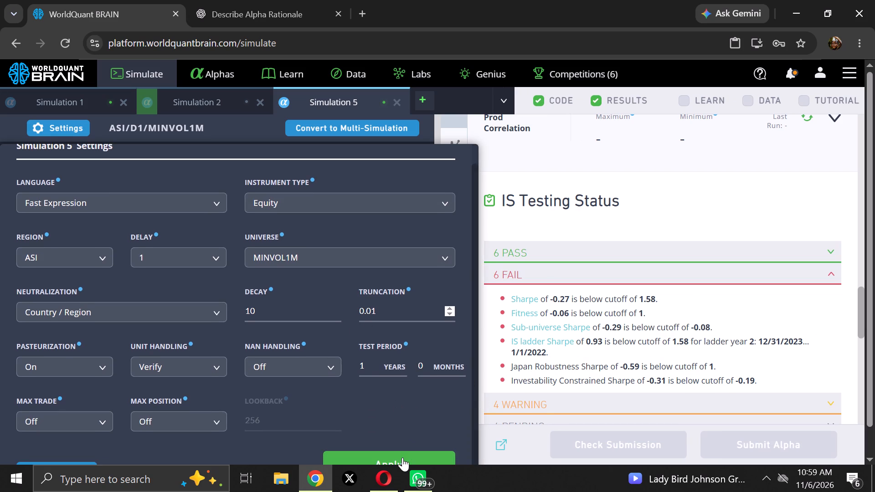
click(402, 457)
click(317, 446)
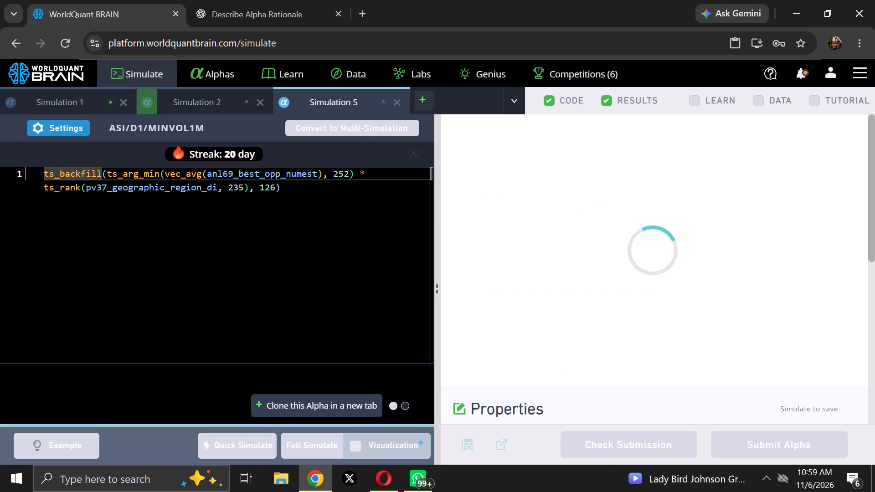
Review Simulation 1's current settings and examine its failed IS tests.
click(57, 98)
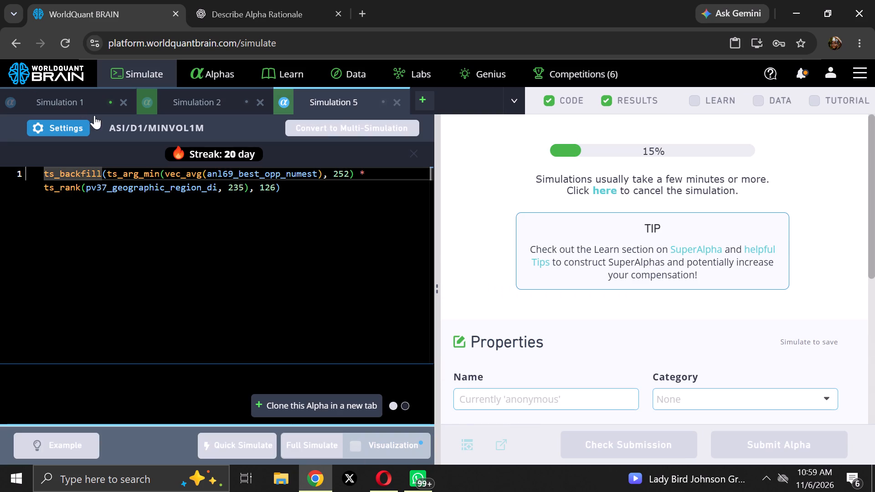
click(60, 124)
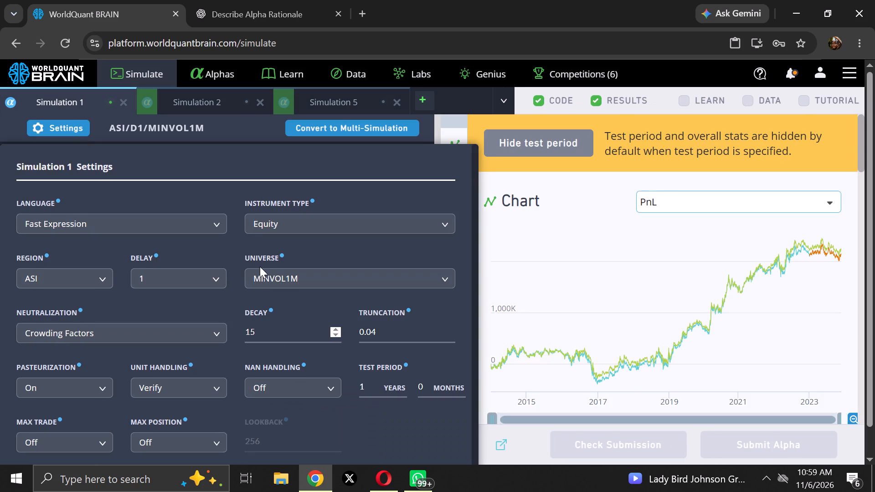
scroll(266, 274, down, 1)
scroll(386, 263, down, 3)
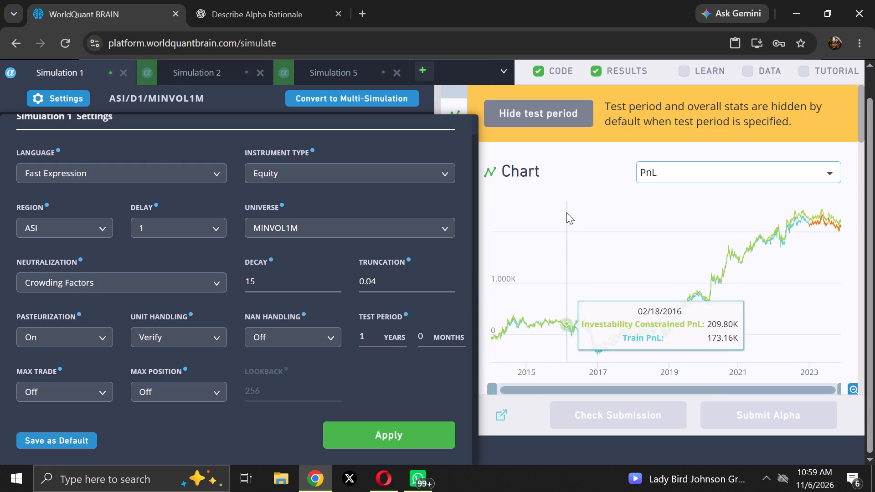
scroll(570, 212, down, 14)
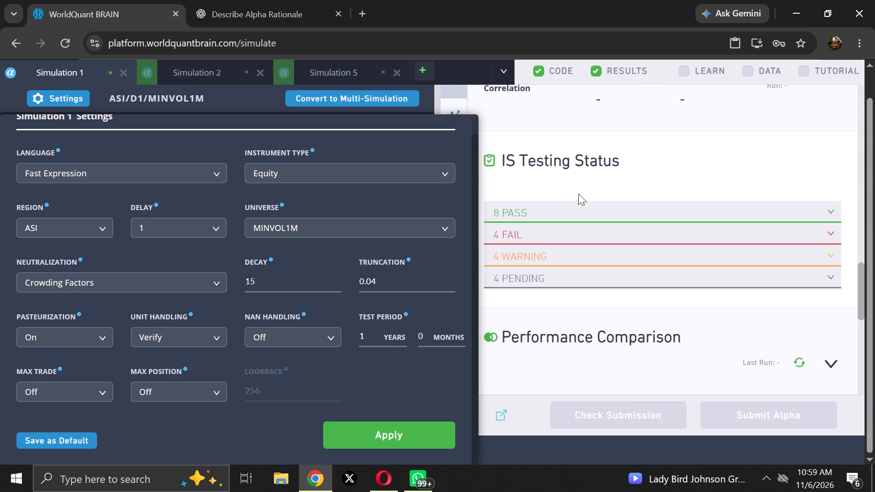
click(574, 229)
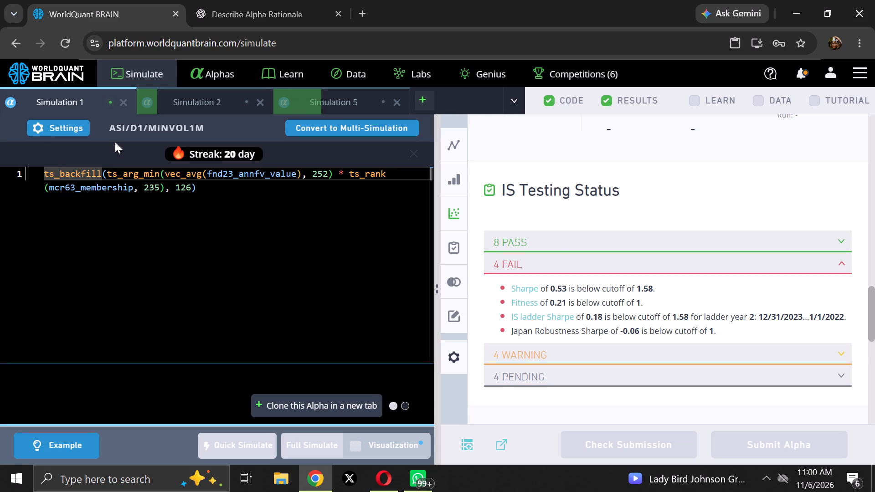
Change Simulation 1's neutralization to Subindustry and rerun the full simulation.
click(50, 124)
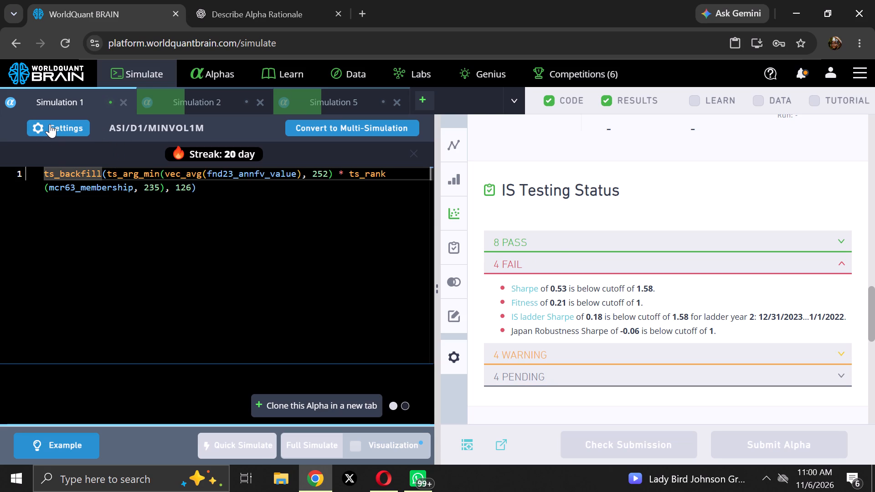
click(178, 327)
scroll(118, 366, down, 2)
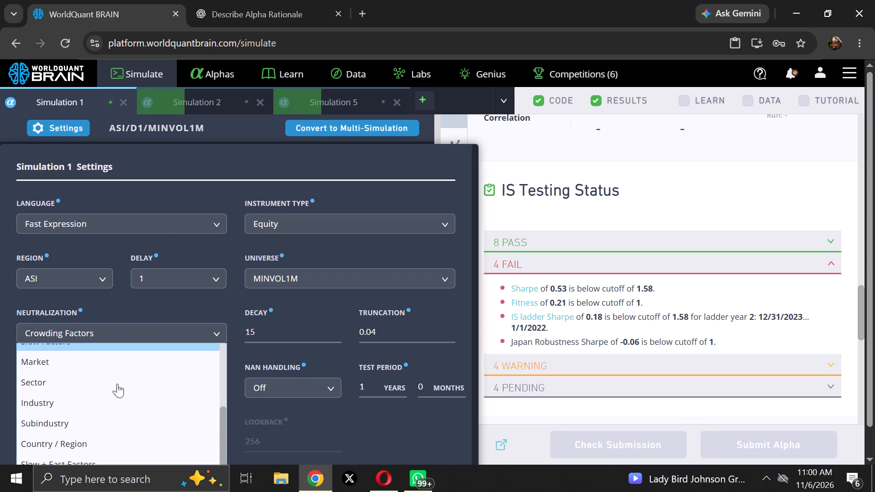
click(104, 407)
scroll(327, 435, down, 5)
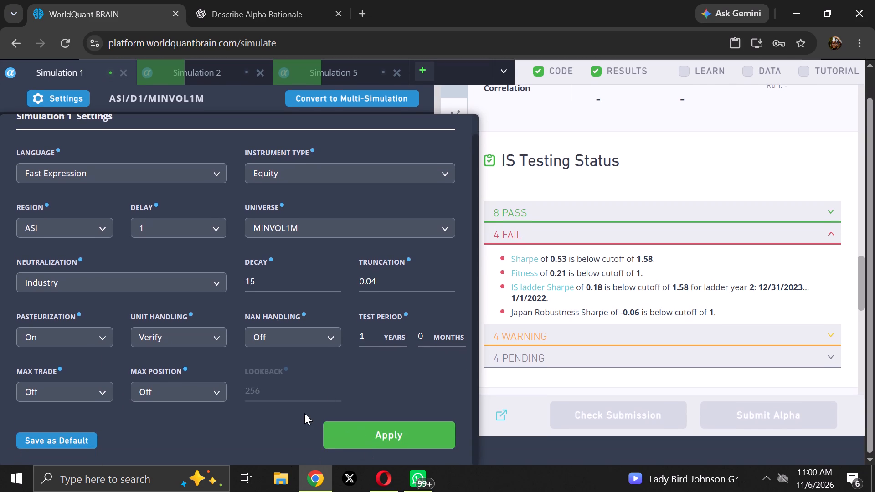
click(156, 280)
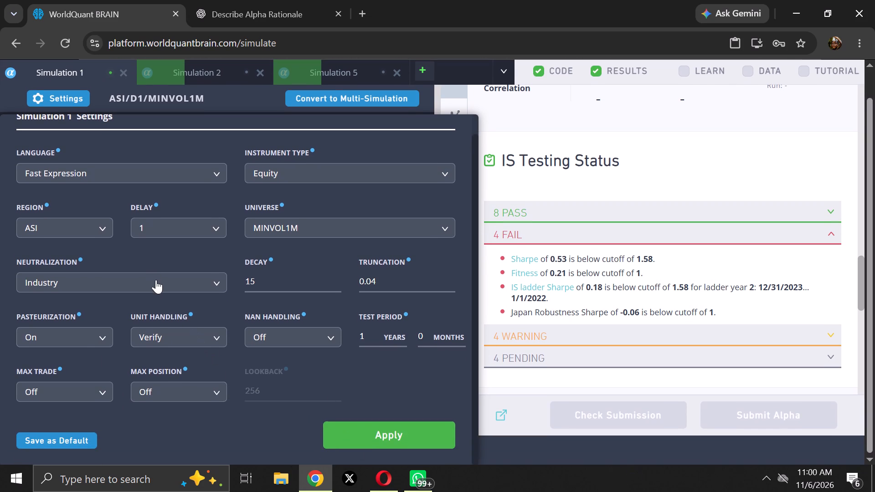
scroll(100, 386, down, 3)
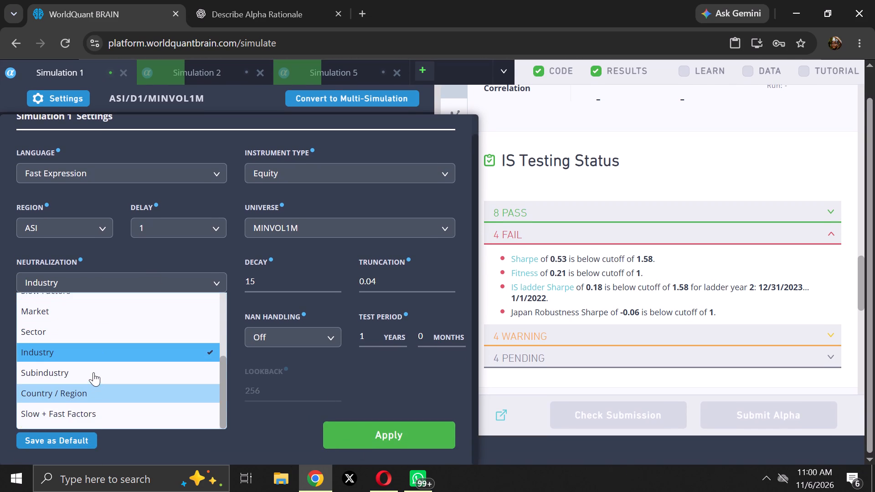
click(93, 372)
click(359, 429)
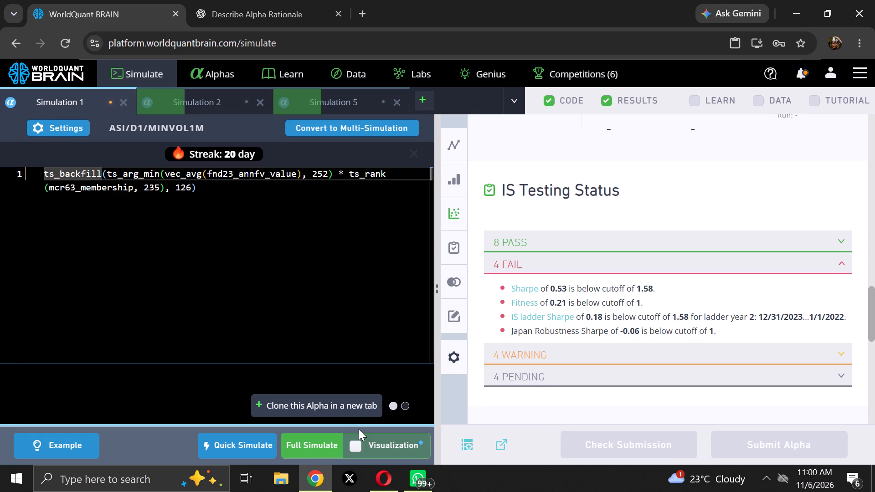
click(324, 442)
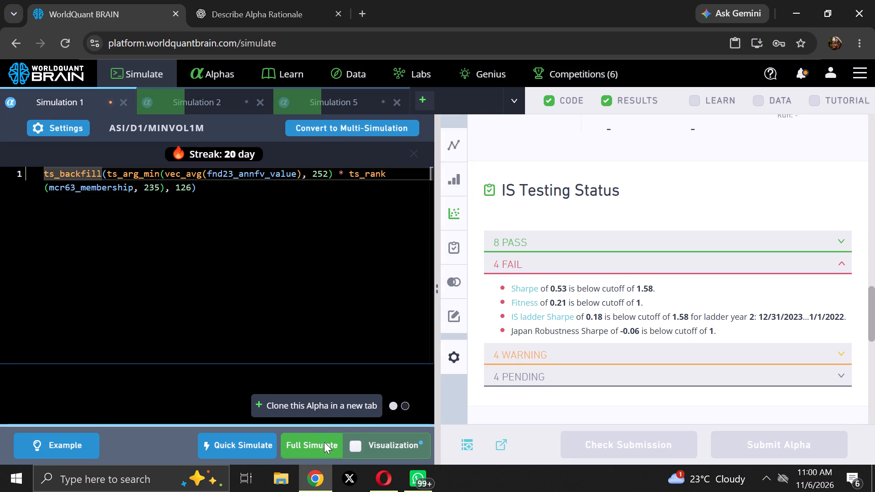
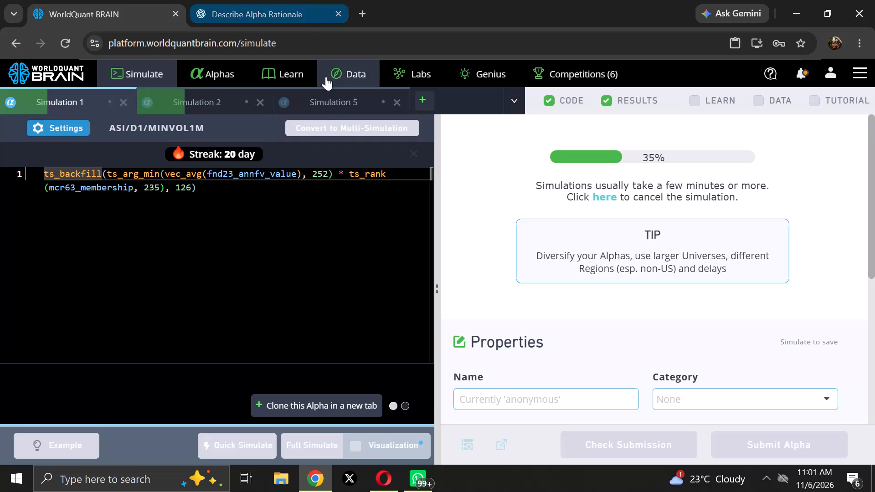
Show the test period for Simulation 5 and examine its IS Summary and failed IS tests.
click(323, 99)
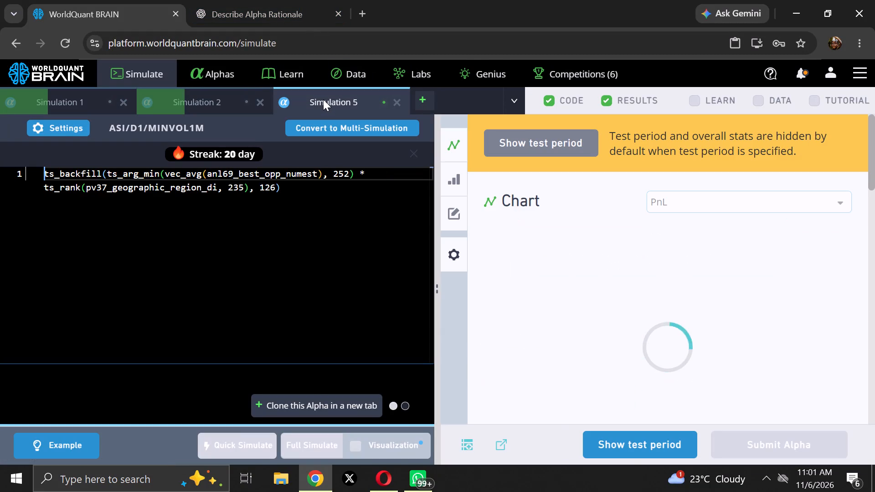
click(635, 449)
scroll(638, 427, down, 2)
scroll(608, 370, down, 3)
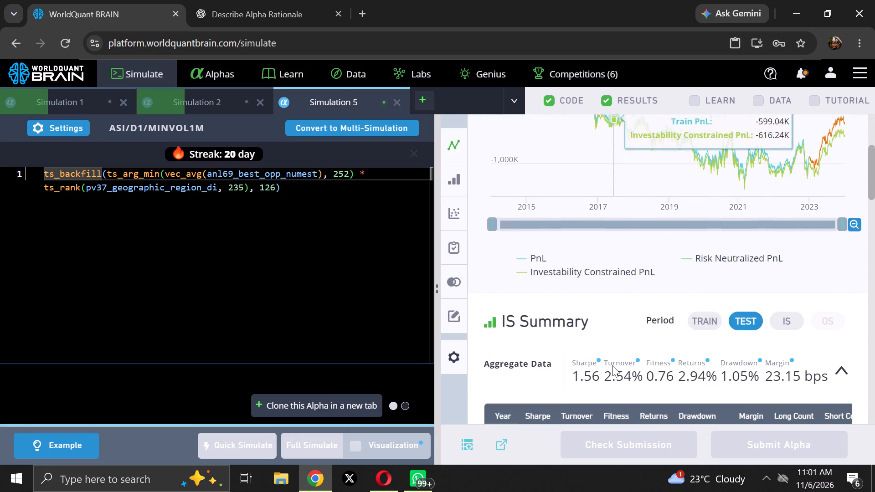
scroll(612, 365, down, 8)
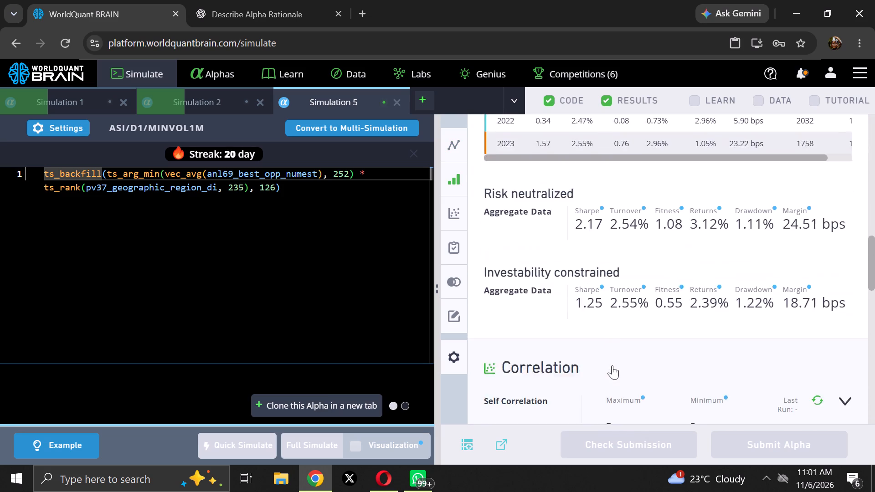
scroll(612, 365, down, 5)
scroll(612, 365, up, 1)
click(567, 276)
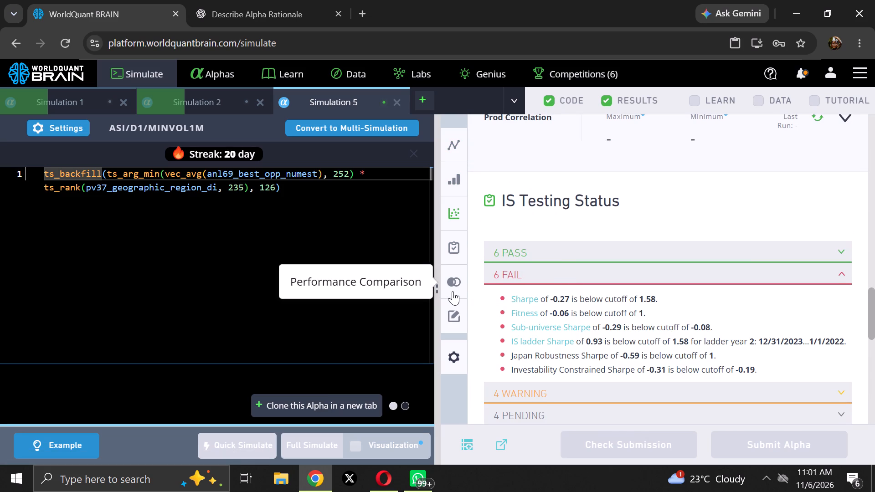
Set Simulation 5's neutralization to Sector and truncation to 1, apply the settings and rerun the full simulation.
click(47, 122)
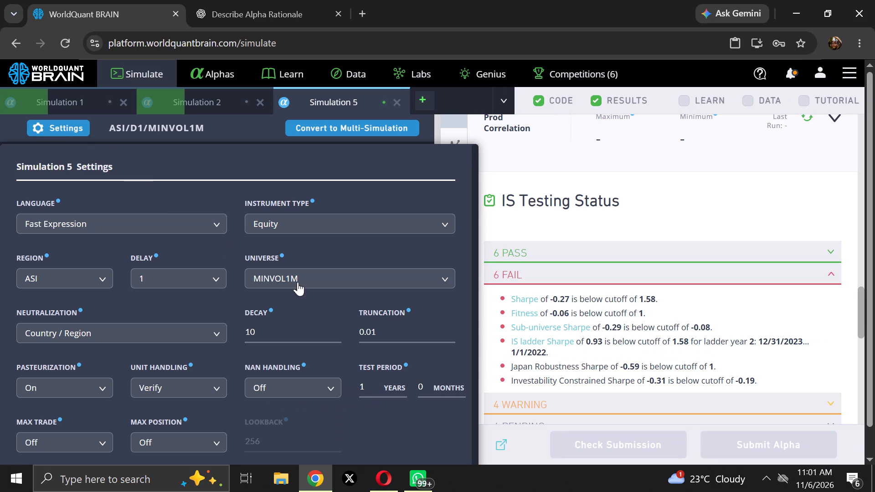
click(182, 332)
scroll(125, 429, down, 2)
click(93, 385)
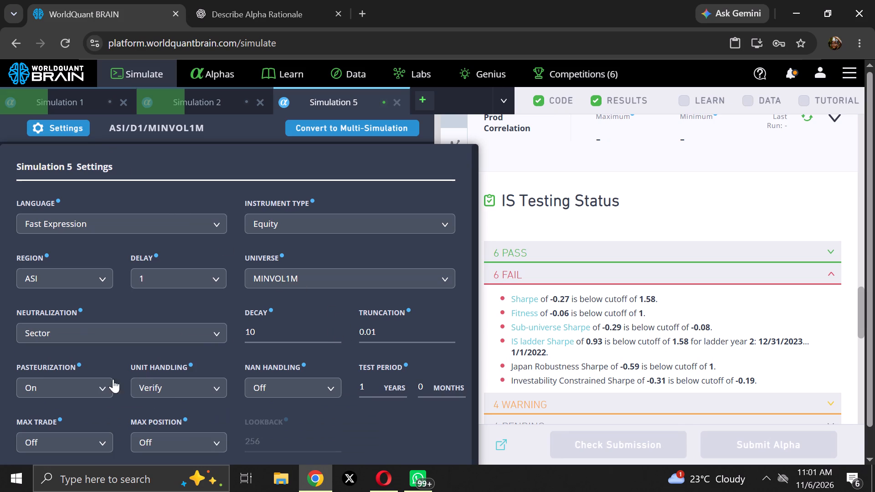
double_click(445, 328)
click(445, 328)
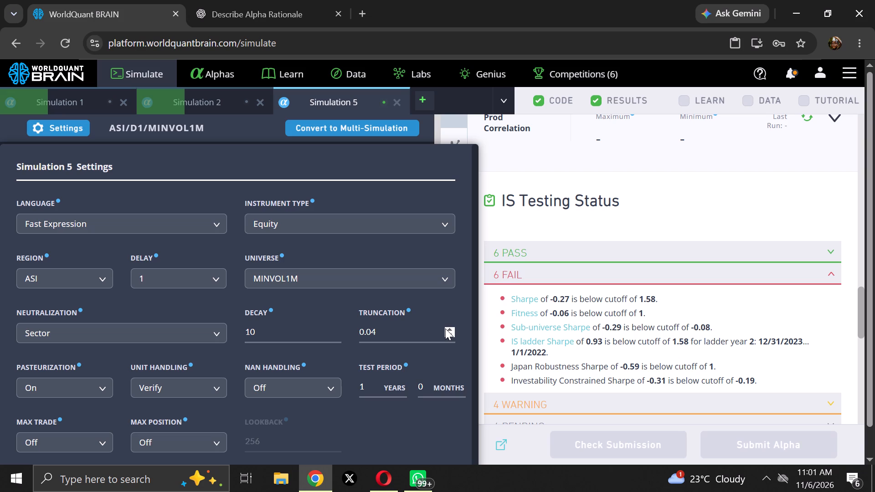
click(445, 328)
click(445, 328)
click(445, 328)
drag(445, 328, 417, 297)
scroll(394, 412, down, 5)
scroll(403, 460, down, 2)
click(404, 435)
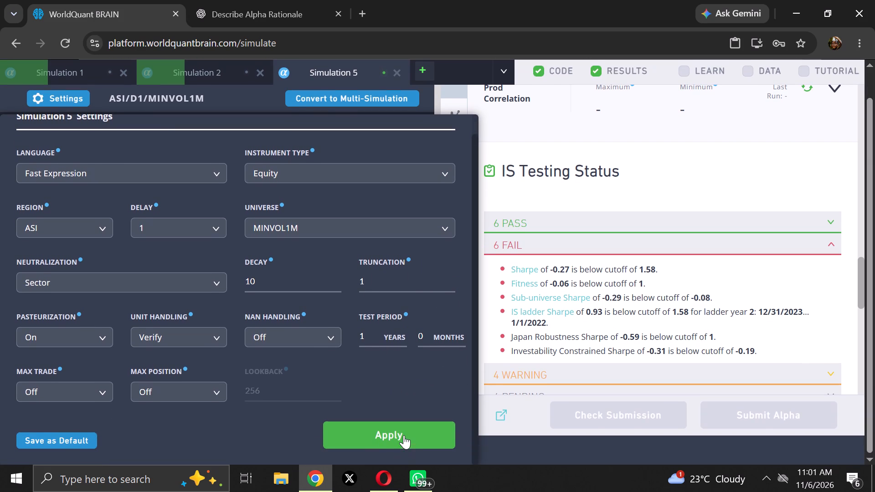
click(326, 444)
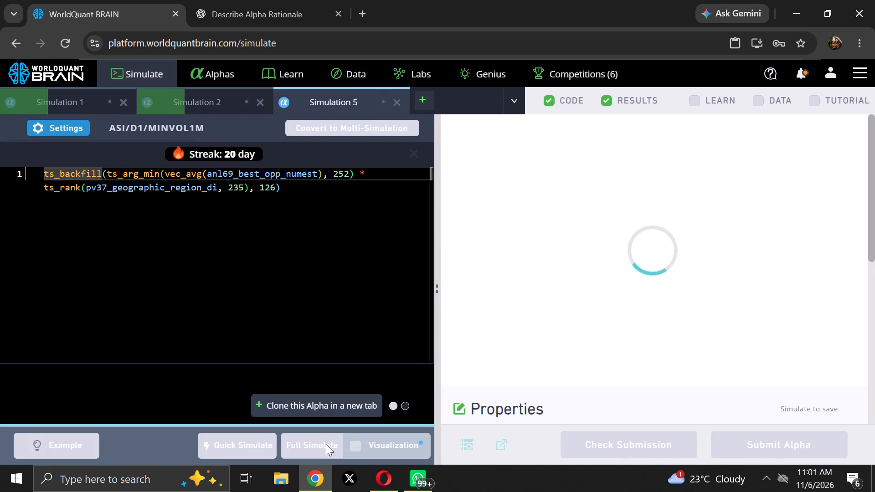
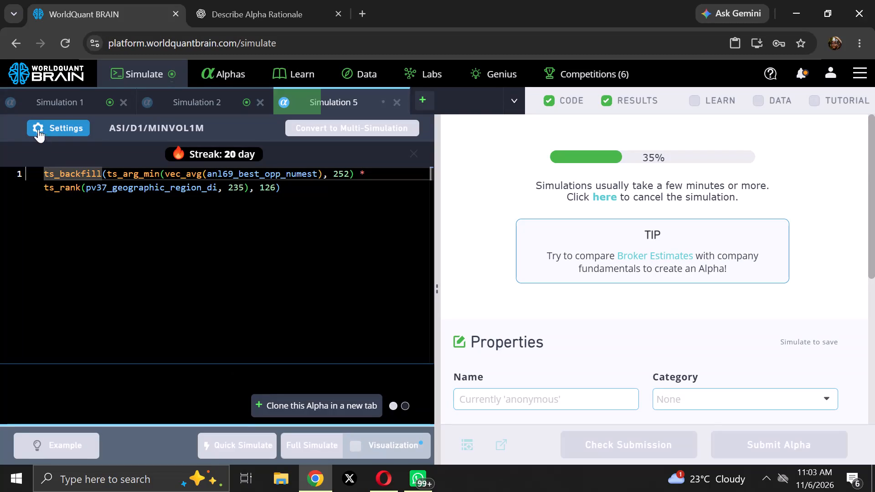
Show the test period for Simulation 2 and examine its IS Summary and failed IS tests.
click(193, 97)
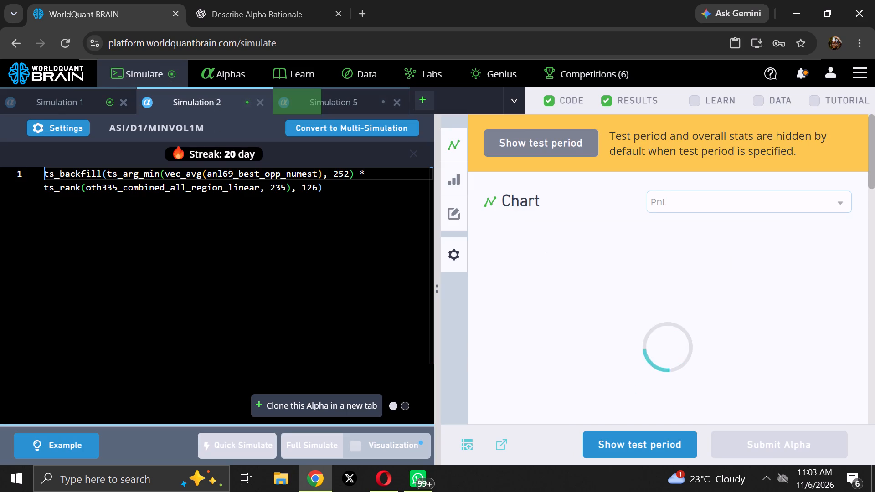
click(611, 448)
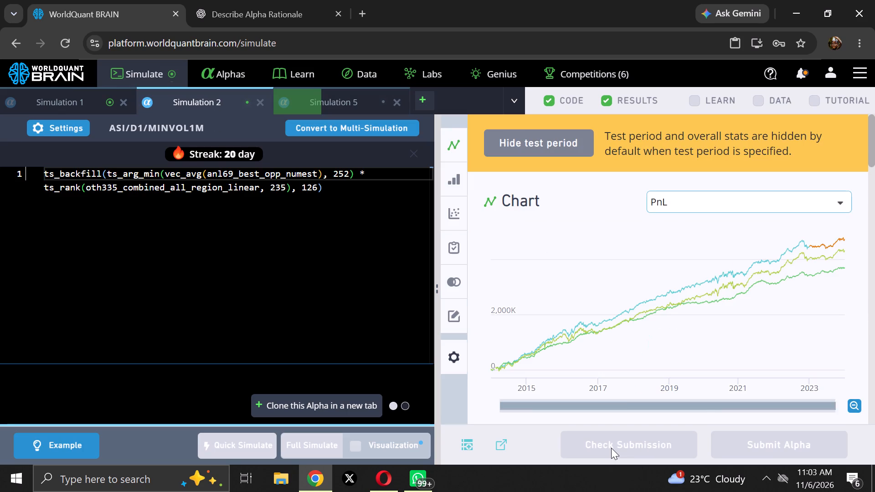
scroll(637, 349, down, 6)
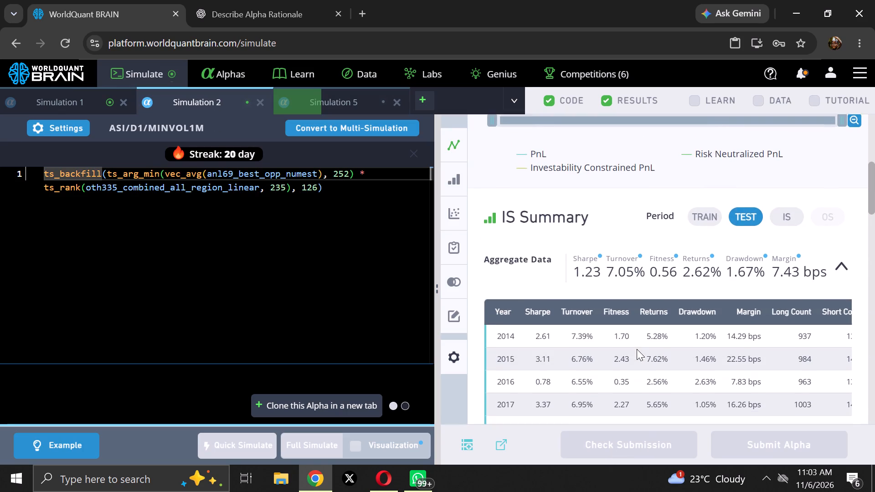
scroll(637, 349, down, 10)
click(560, 266)
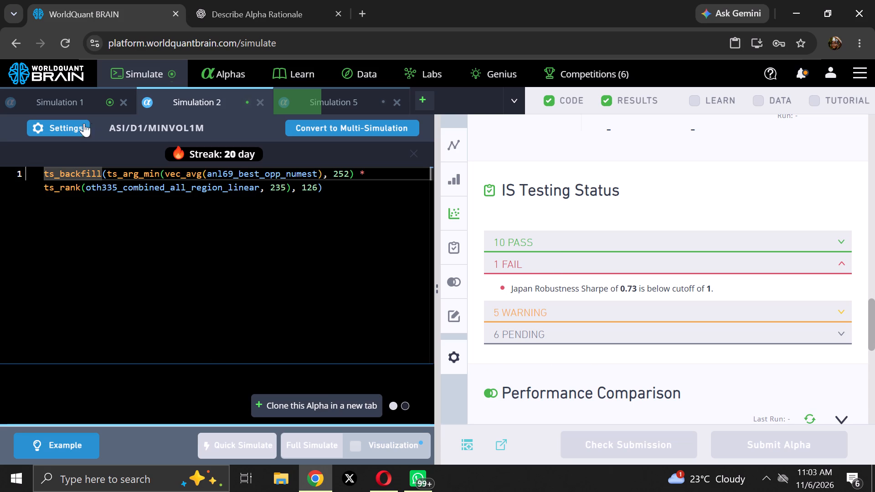
Set Simulation 2's truncation to 0.2, apply the settings and rerun the full simulation.
click(65, 127)
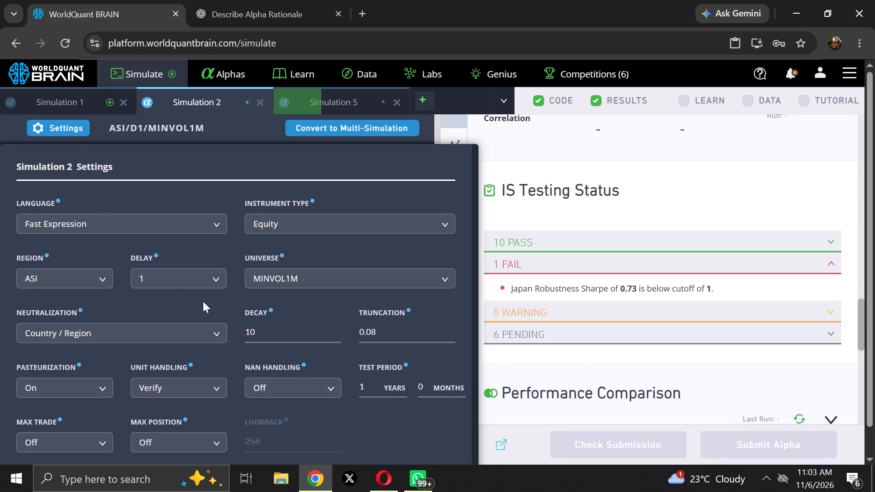
click(450, 328)
click(450, 328)
scroll(396, 425, down, 6)
click(406, 455)
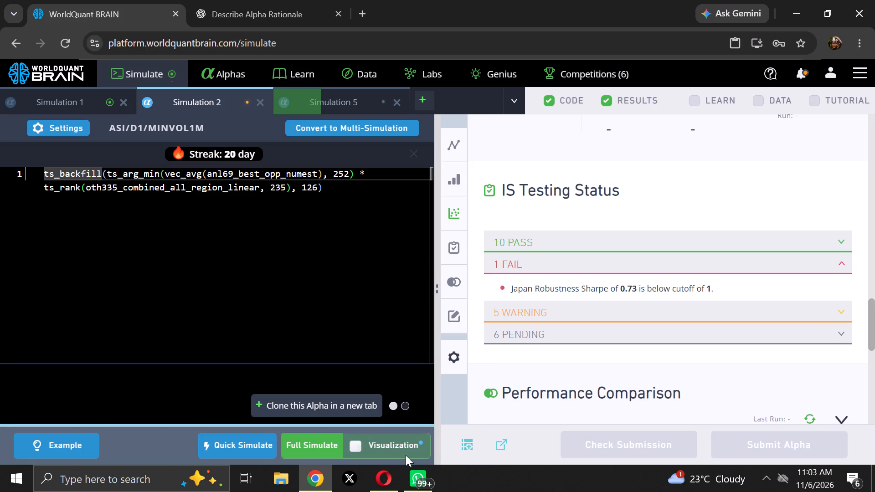
click(310, 441)
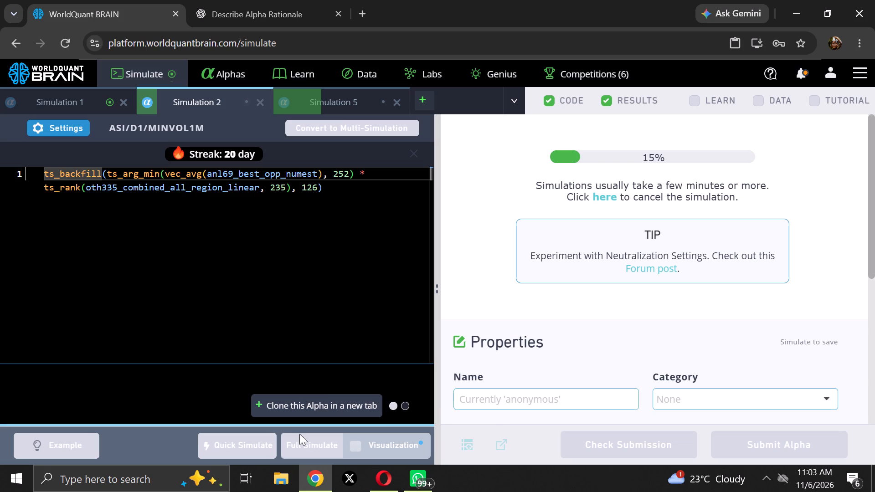
Show the test period for Simulation 1 and examine its IS Summary.
click(72, 98)
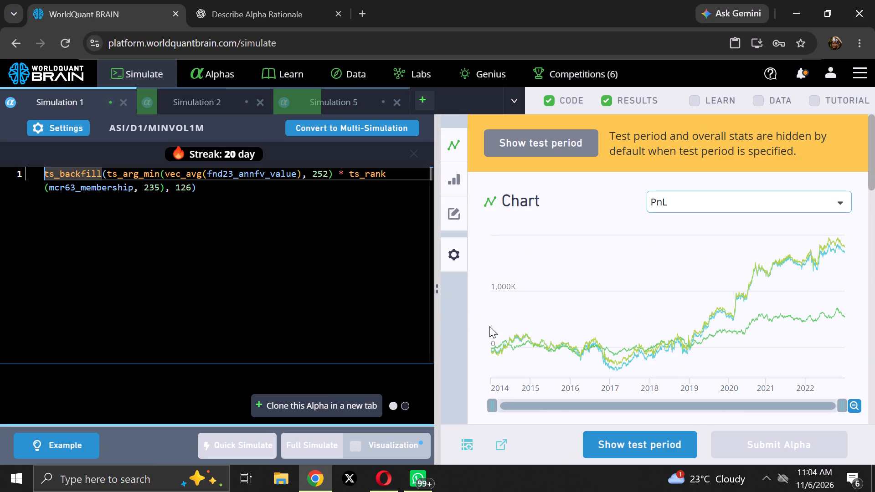
click(642, 446)
scroll(639, 363, down, 4)
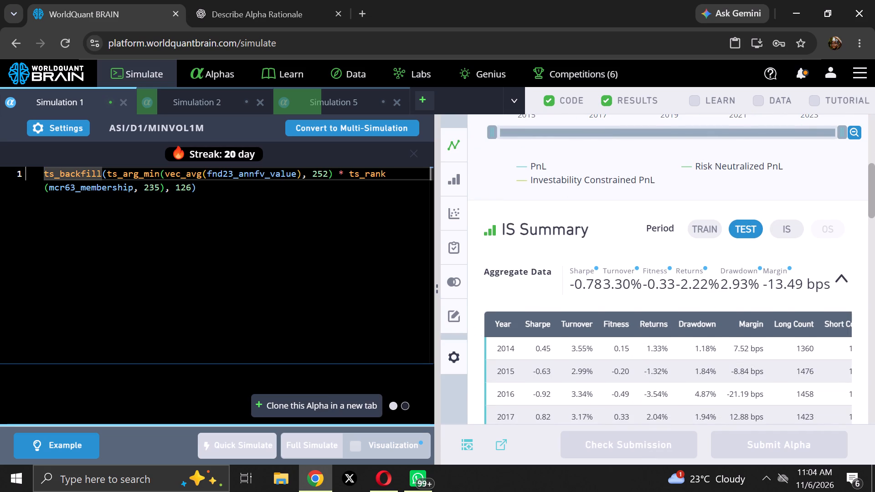
Set Simulation 1's truncation to 0.2, apply the settings and rerun the full simulation.
click(62, 118)
click(62, 120)
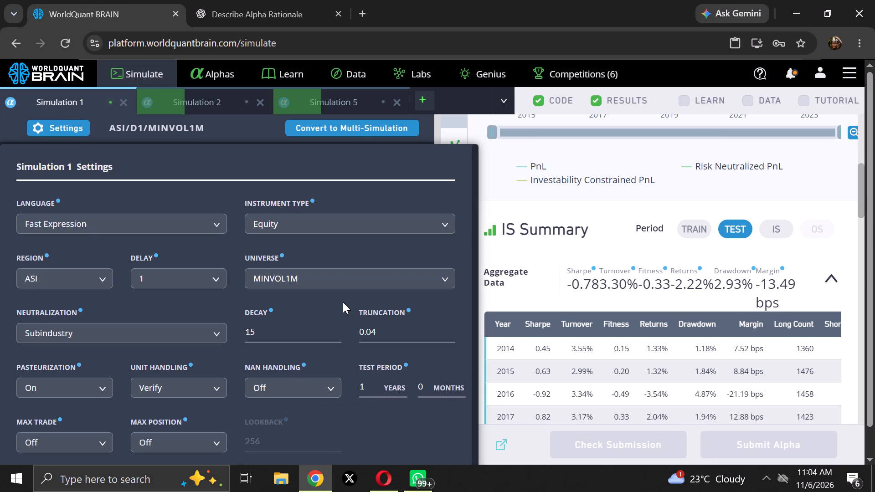
scroll(367, 339, down, 2)
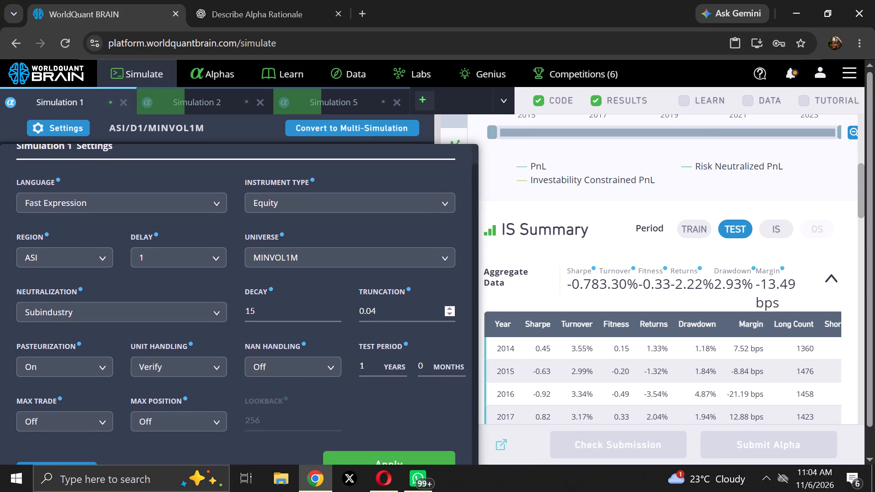
click(448, 309)
scroll(418, 483, down, 4)
scroll(311, 432, down, 3)
click(345, 432)
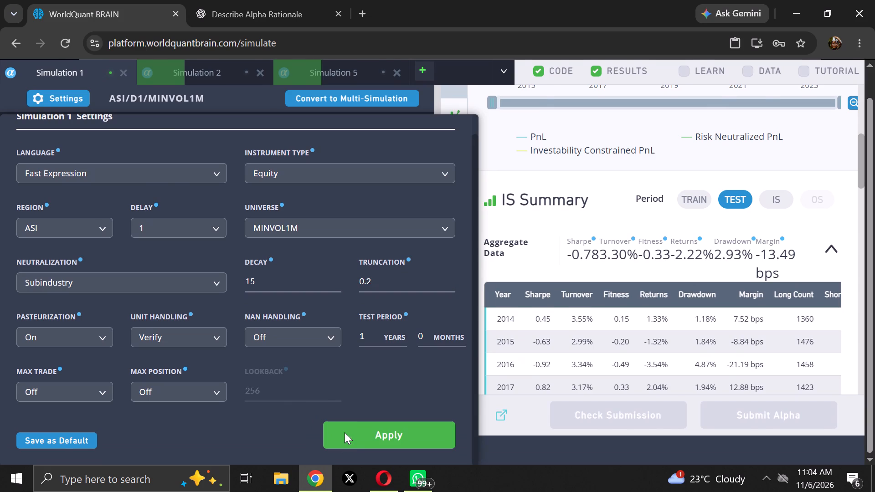
click(315, 441)
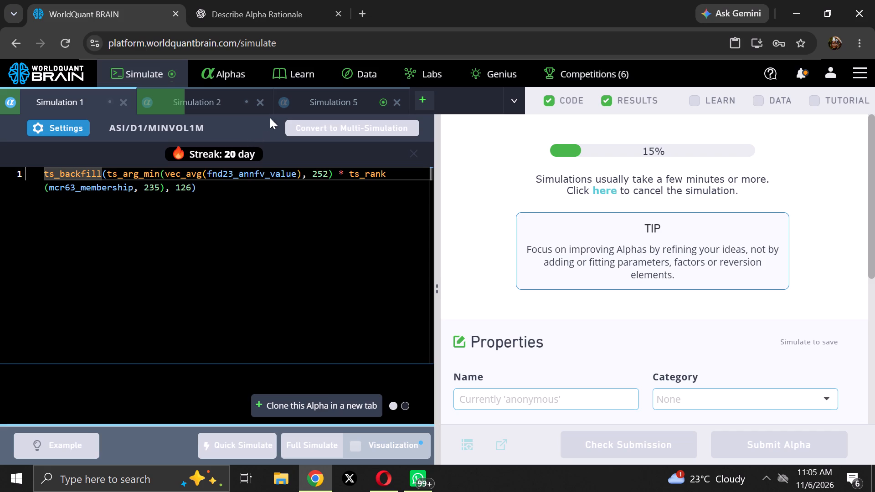
Show the test period for the rerun Simulation 5 and examine its IS Summary and failed IS tests.
click(316, 97)
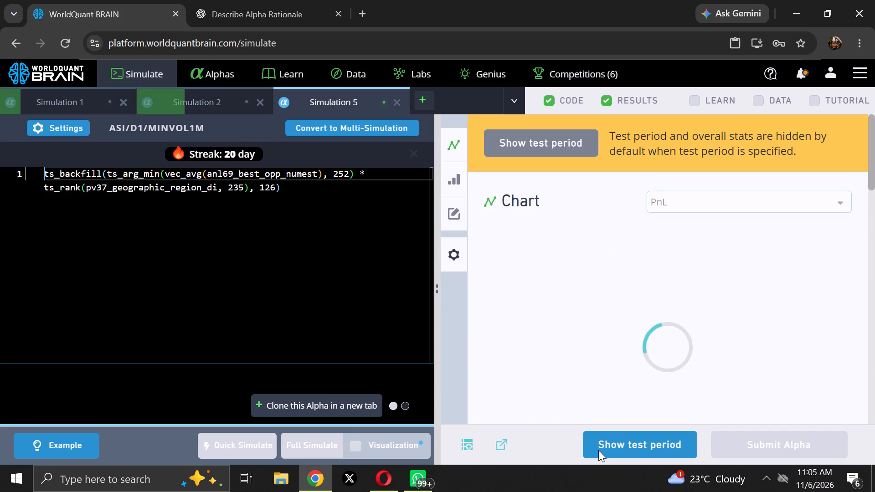
click(613, 447)
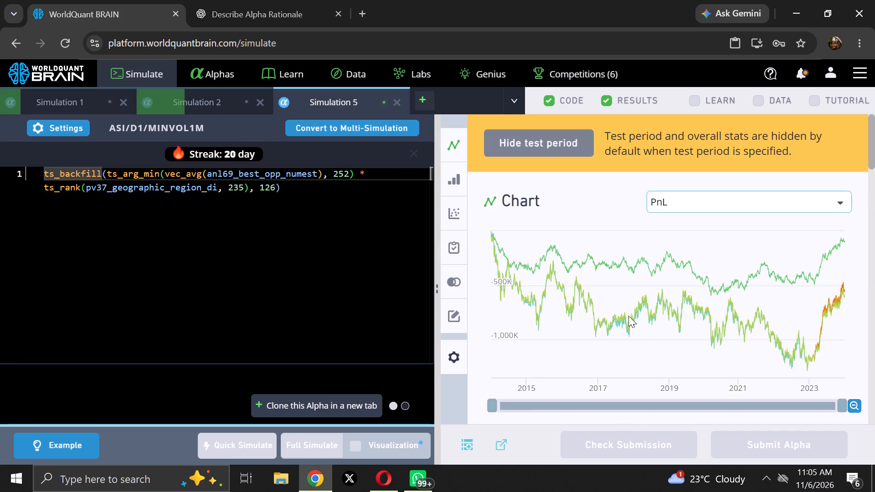
scroll(631, 287, down, 5)
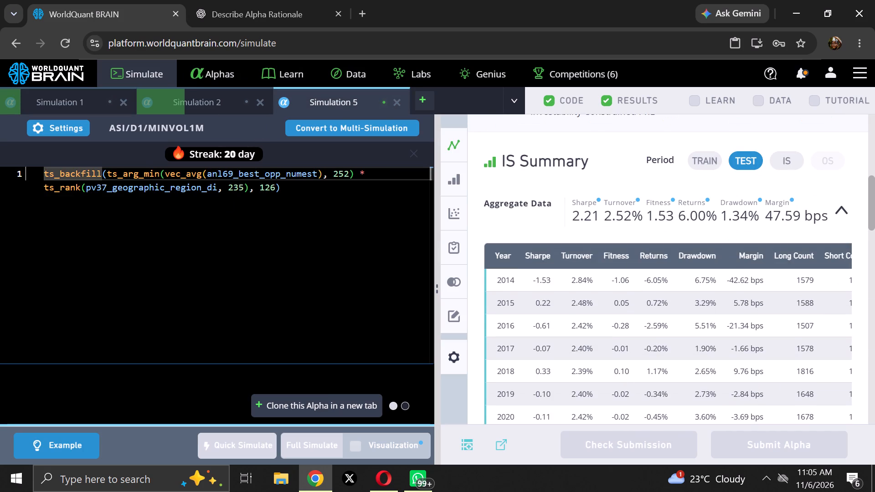
scroll(631, 285, down, 6)
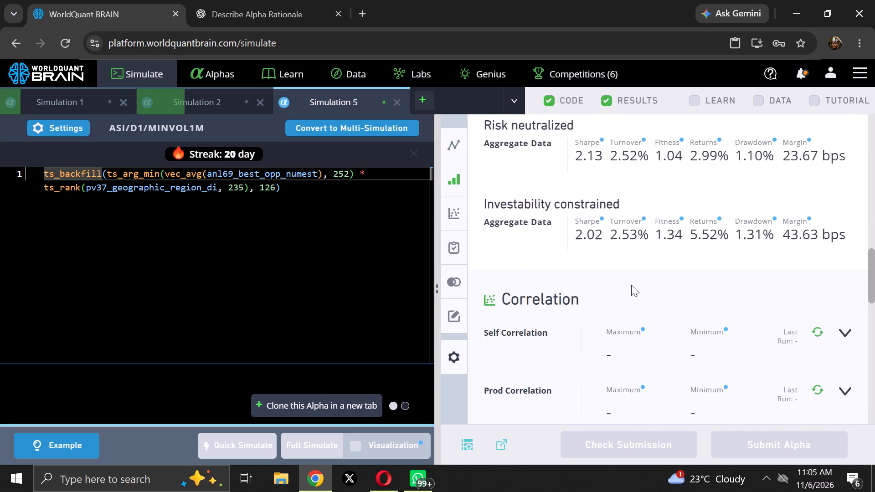
scroll(631, 285, down, 4)
click(568, 266)
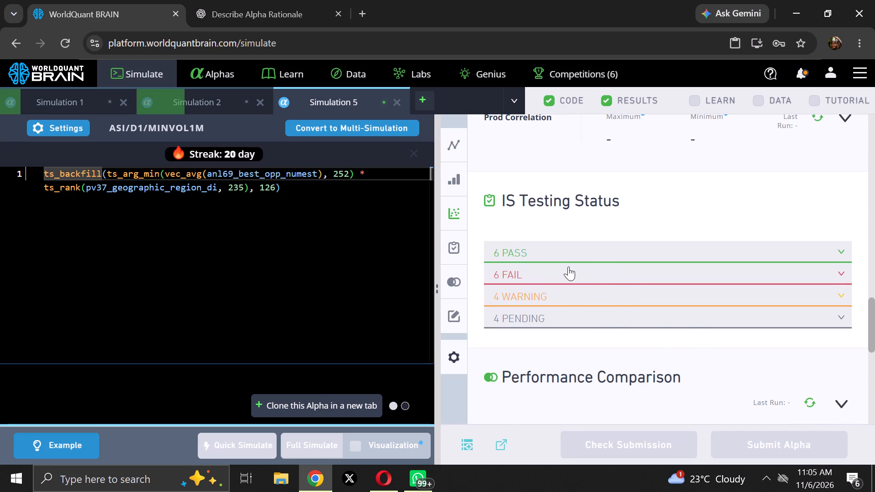
scroll(607, 282, down, 1)
Run the self and prod correlation checks for Simulation 5 and review them with its failed IS tests.
scroll(607, 282, up, 3)
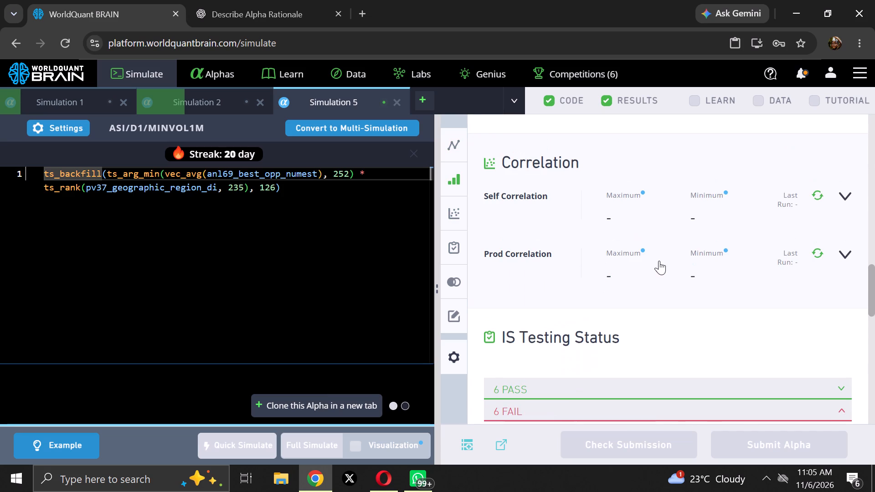
click(825, 250)
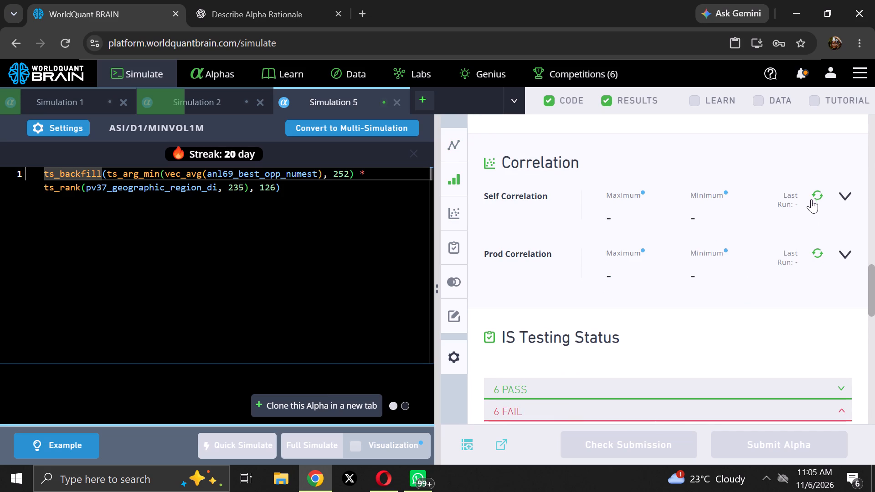
click(816, 194)
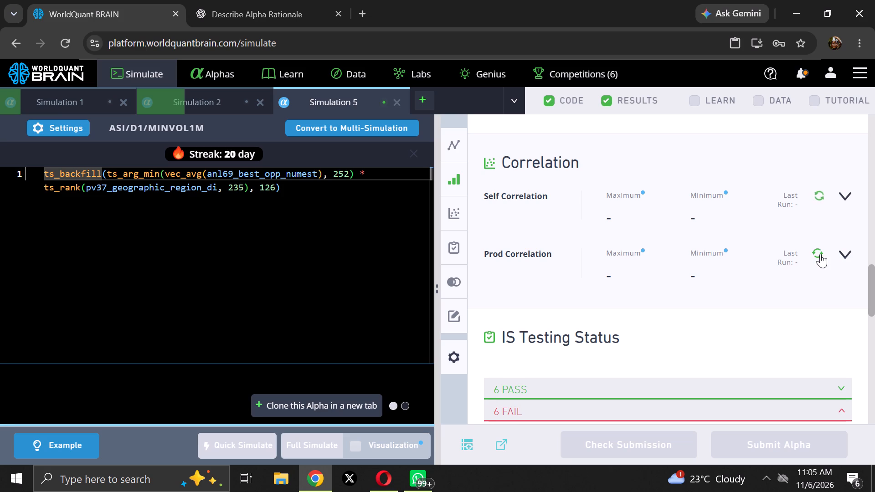
click(818, 254)
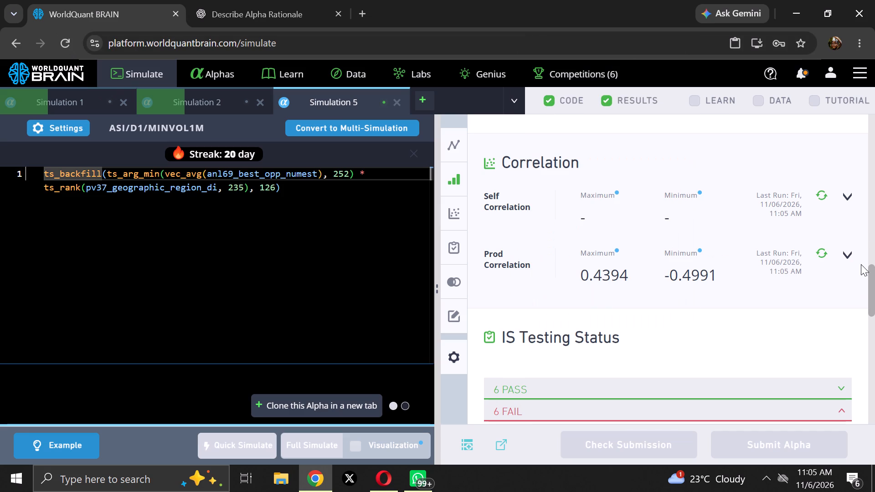
scroll(726, 294, down, 2)
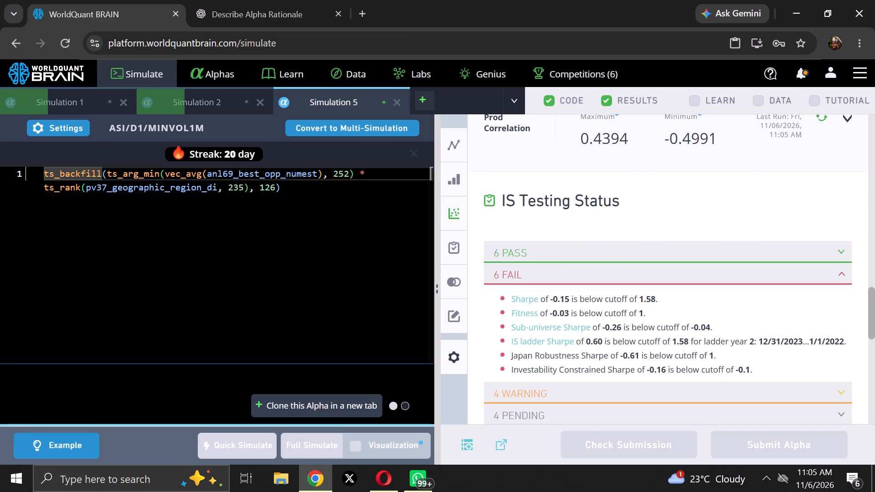
scroll(556, 325, down, 1)
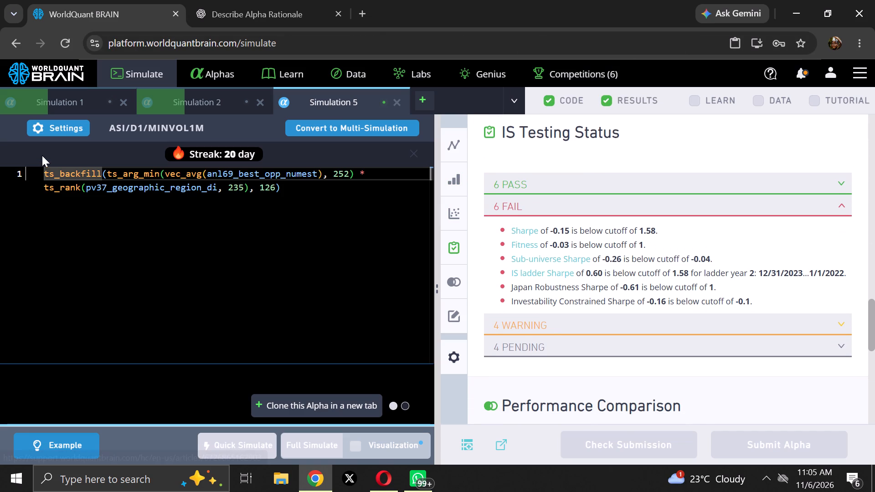
Set Simulation 5's neutralization to Market and decay to 30, apply the settings and rerun the full simulation.
click(57, 125)
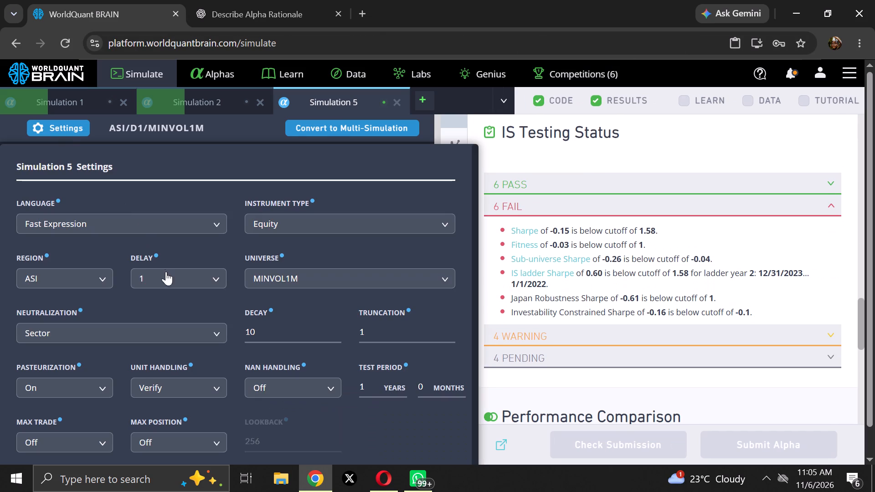
click(162, 326)
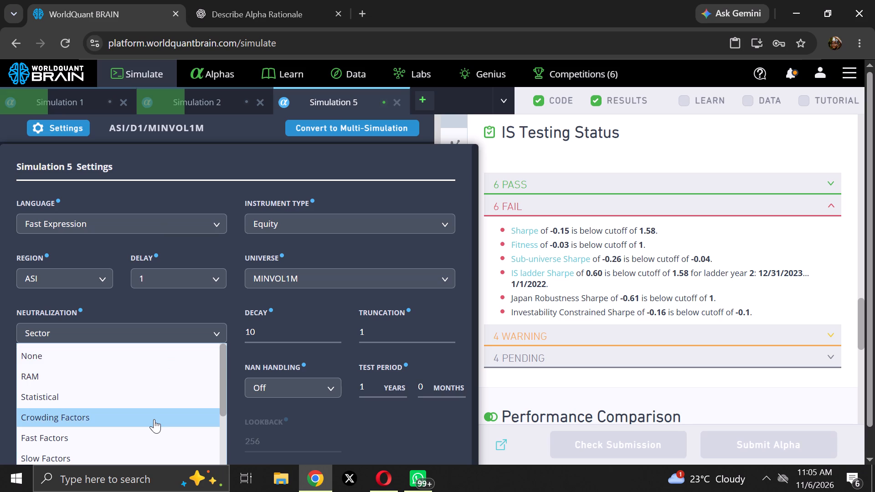
scroll(154, 419, down, 2)
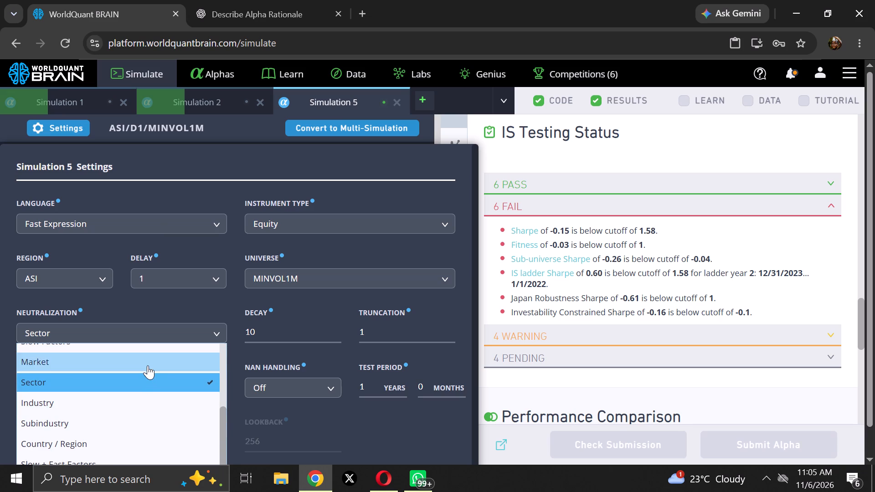
click(148, 365)
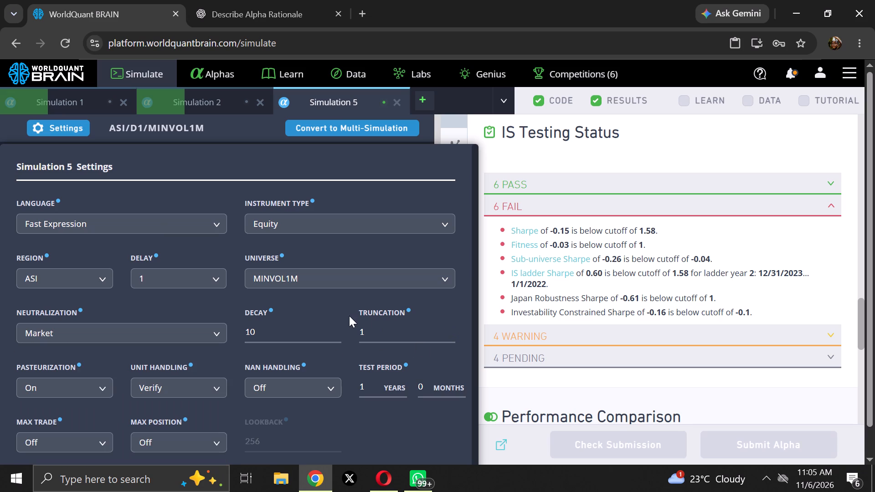
click(335, 328)
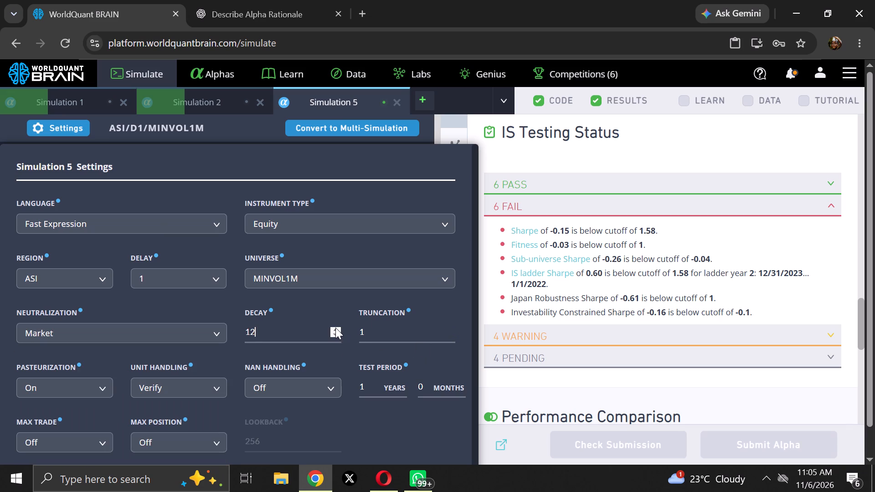
triple_click(335, 328)
scroll(347, 393, down, 9)
click(367, 433)
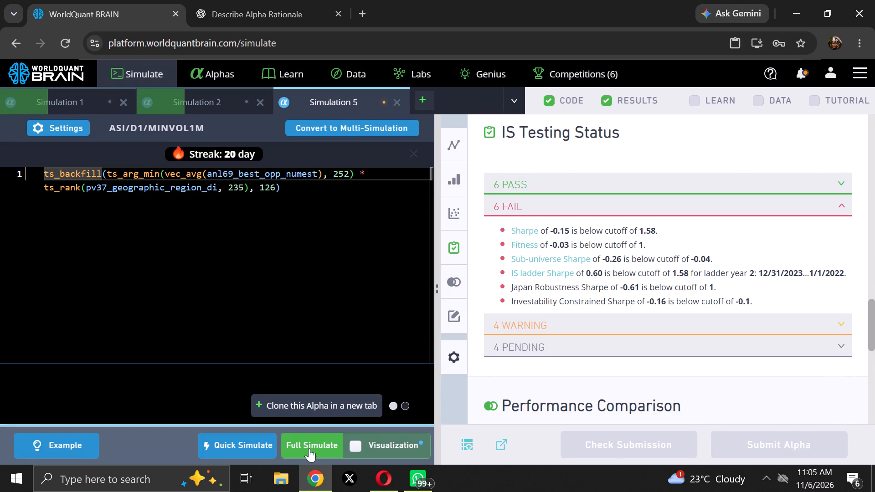
click(309, 450)
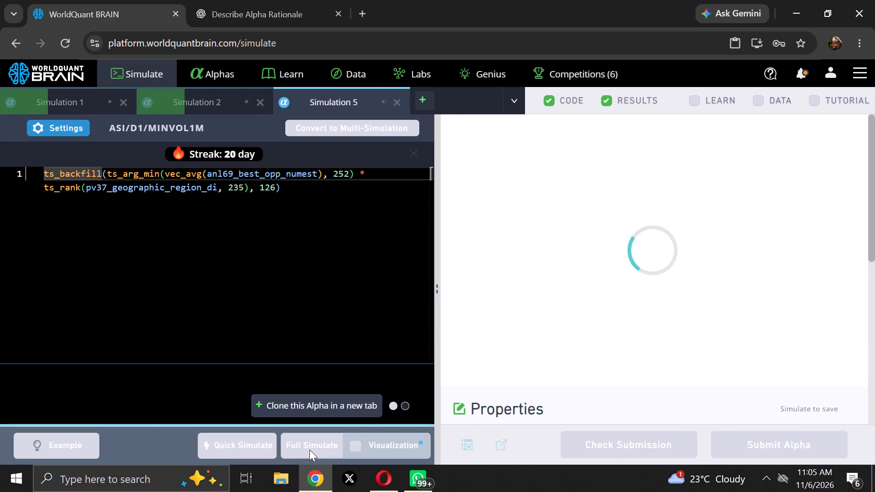
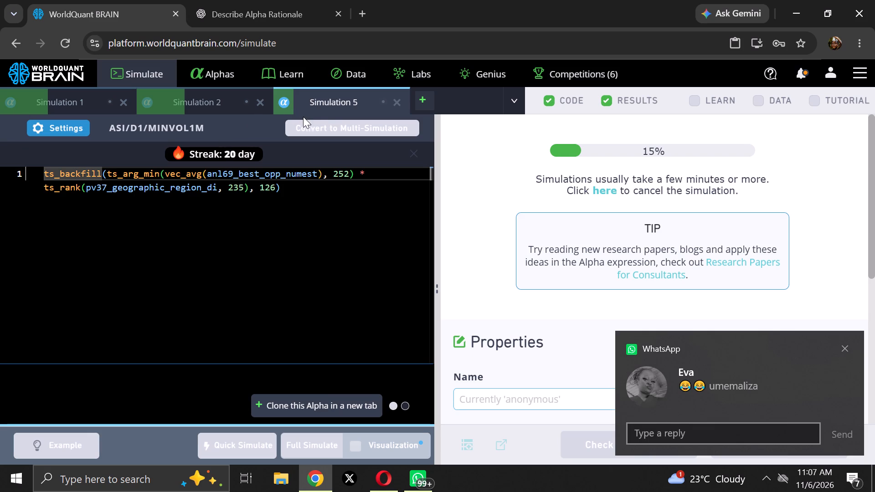
Clone the Simulation 5 alpha into a new simulation.
click(332, 403)
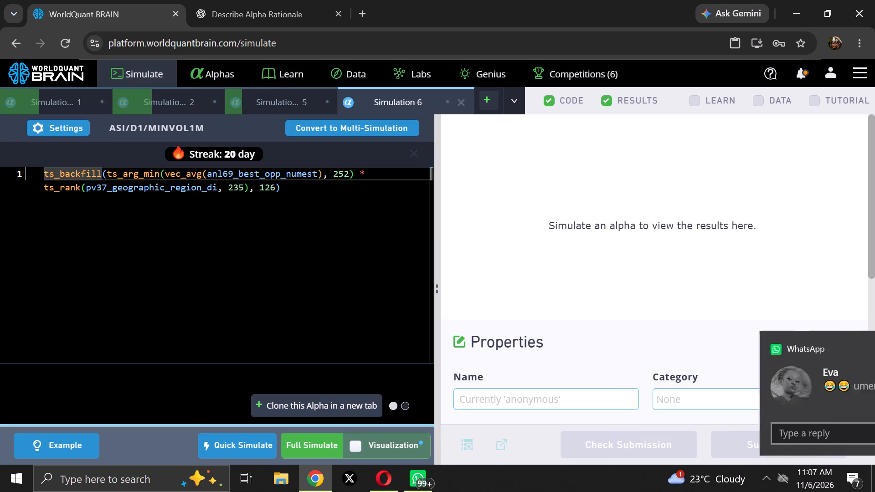
Search the ASI MINVOL1M data fields for pv37_geographic_region_di, examine the matching fields and copy that field's name.
double_click(157, 187)
right_click(157, 187)
click(231, 236)
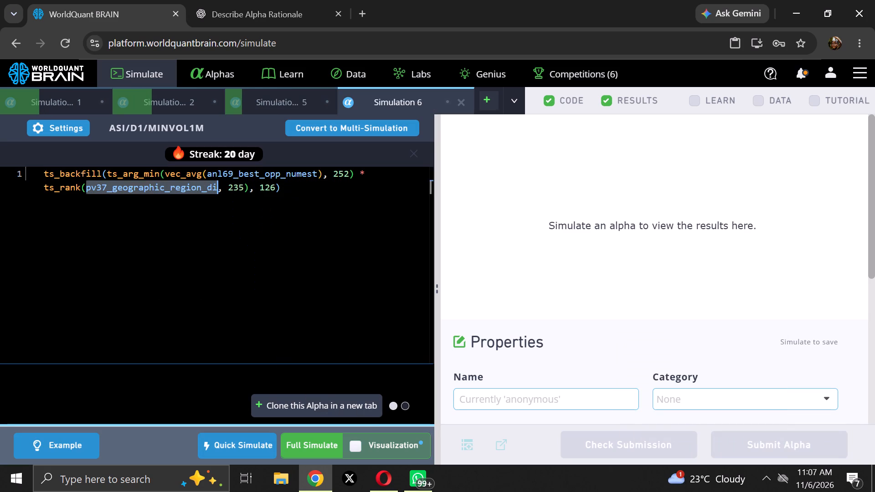
click(347, 65)
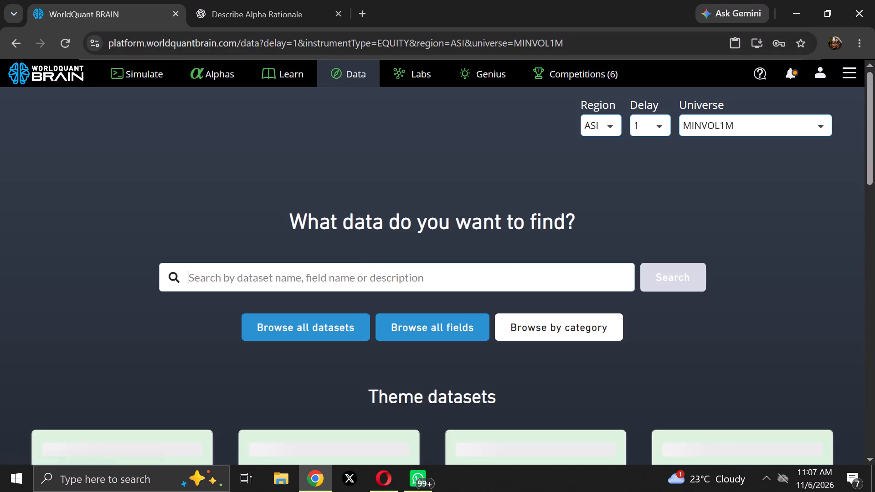
right_click(196, 277)
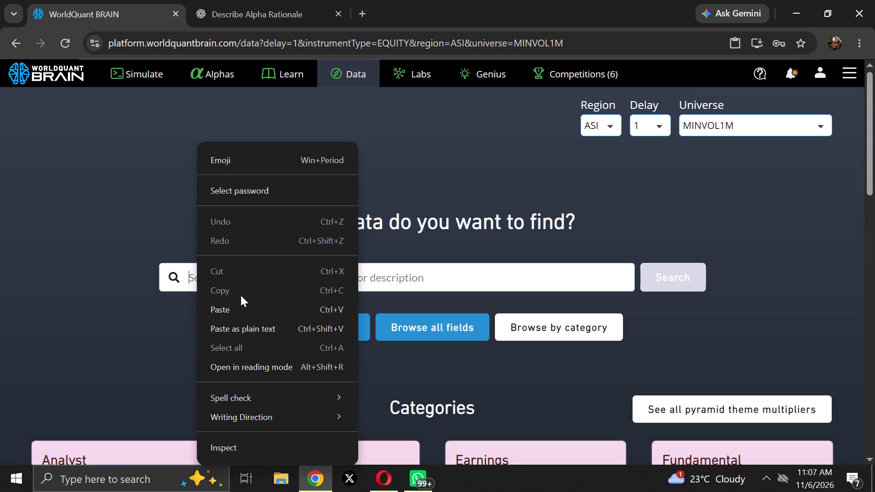
click(247, 309)
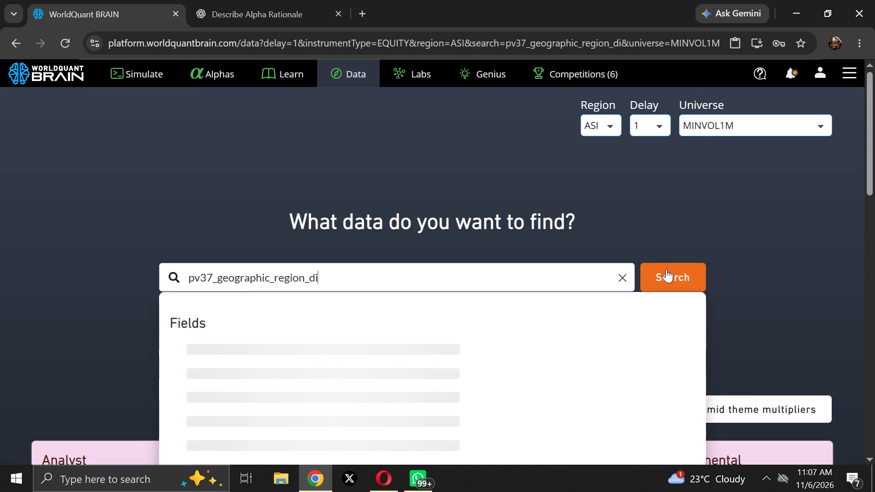
click(667, 270)
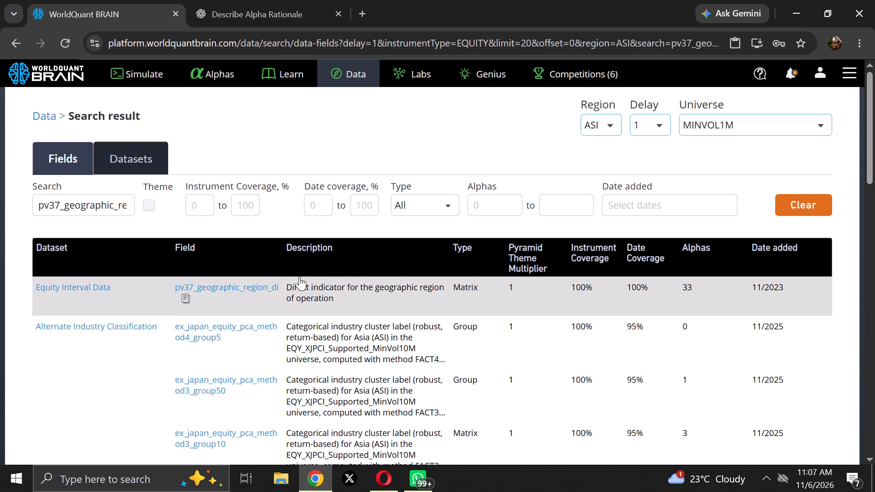
scroll(303, 289, down, 1)
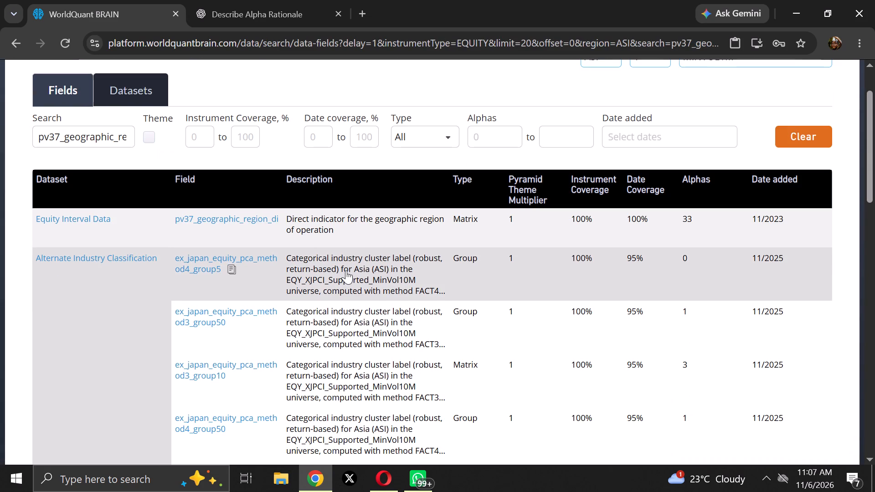
click(188, 229)
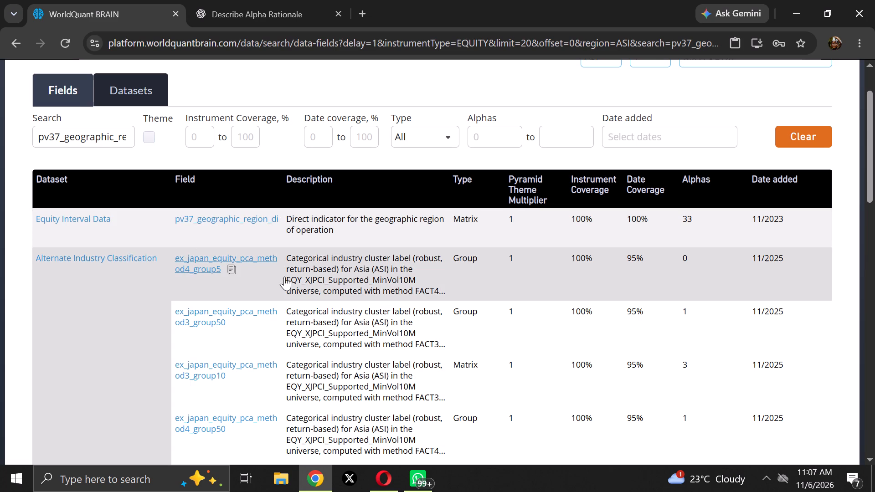
scroll(251, 189, up, 3)
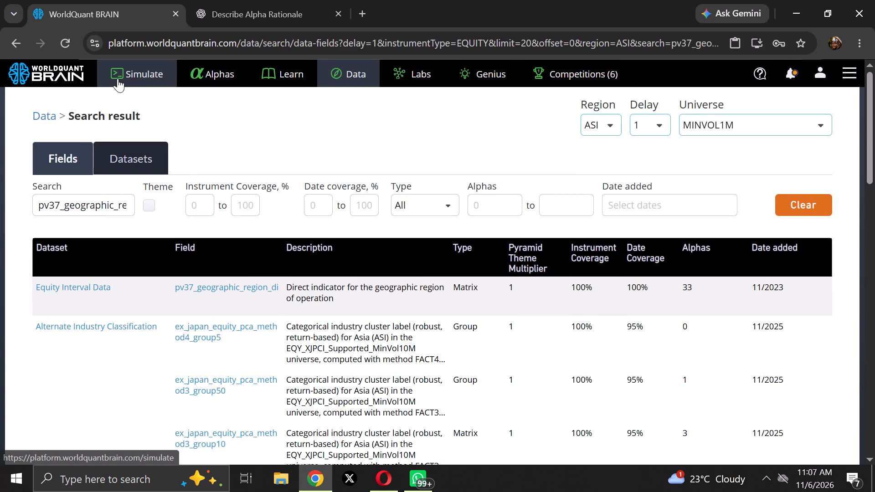
Replace the ts_rank field in the cloned alpha with the copied pv37_geographic_region_di and run the full simulation.
click(118, 78)
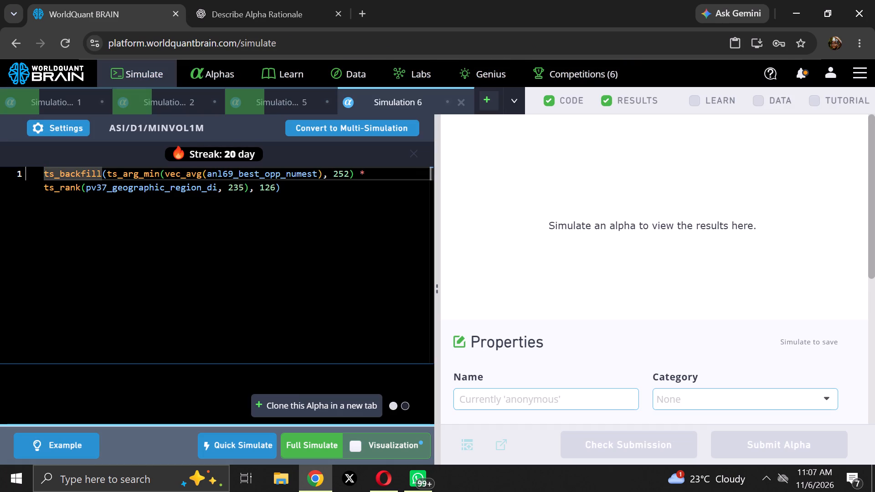
double_click(165, 188)
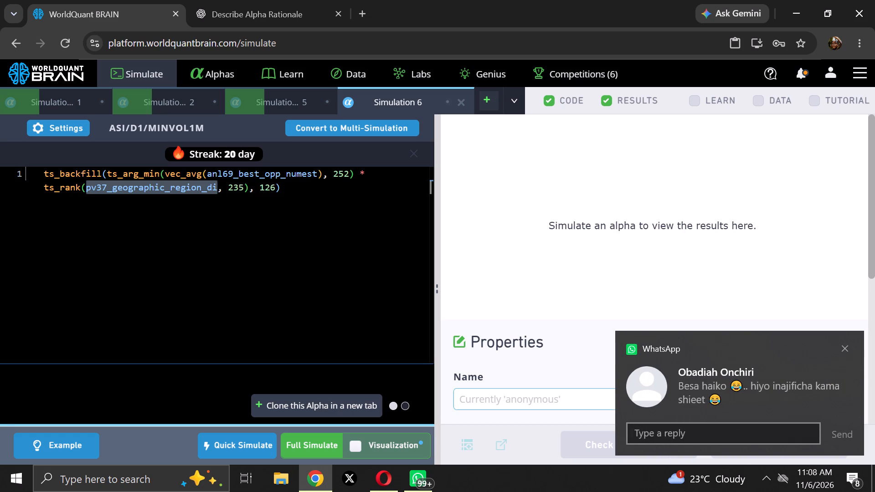
key(BackSpace)
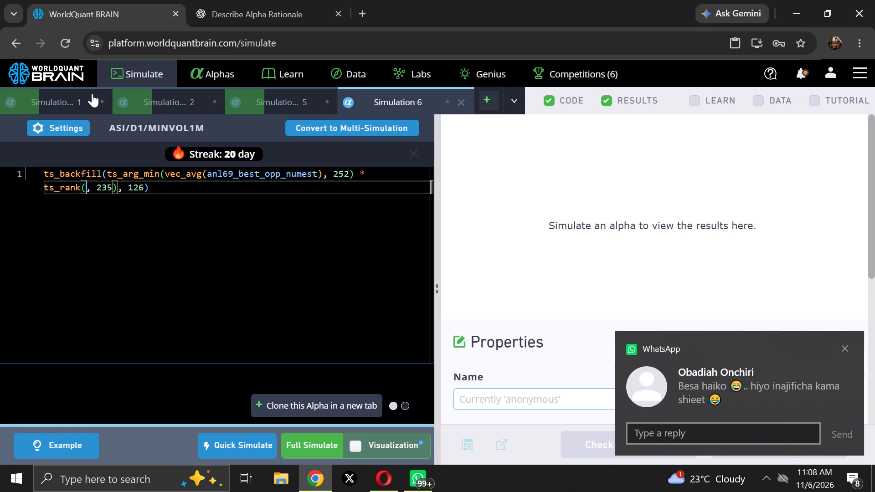
right_click(84, 186)
click(149, 265)
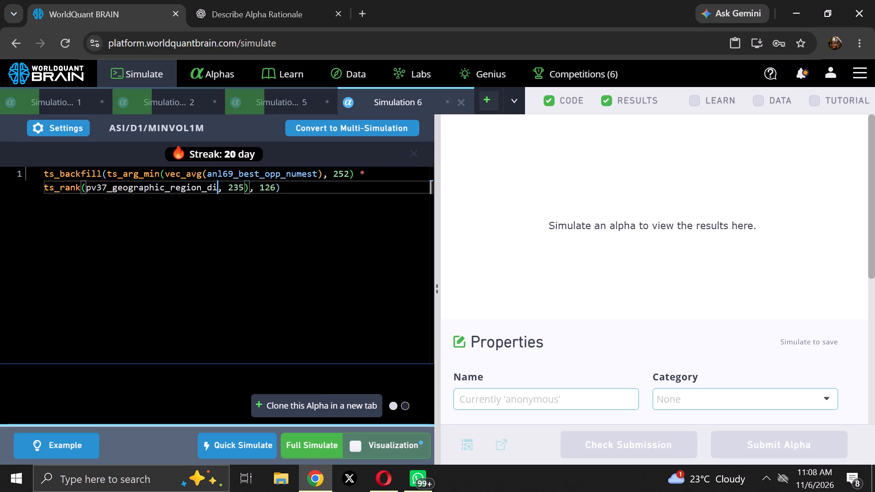
click(313, 445)
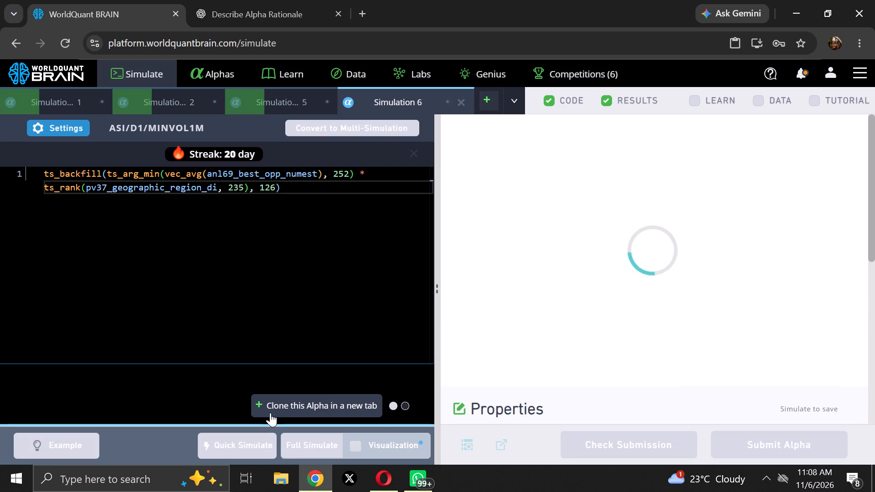
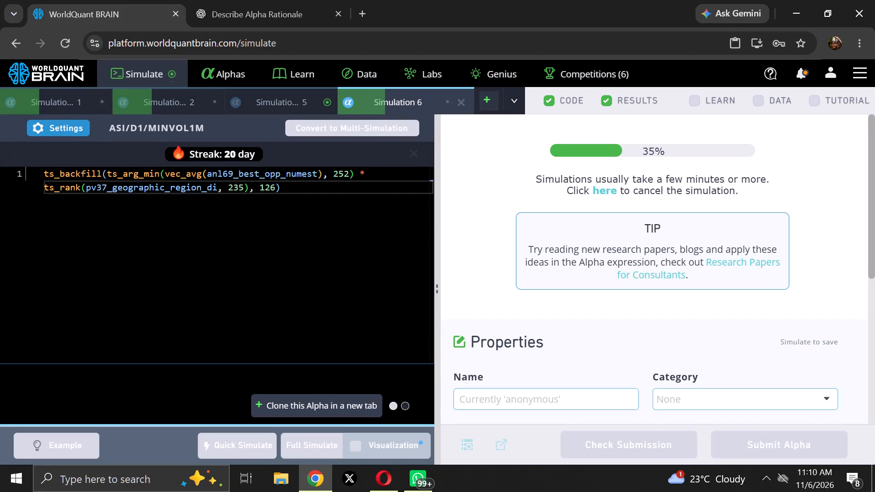
Show the test period for the rerun Simulation 5 and examine its IS Summary and failed IS tests.
click(262, 100)
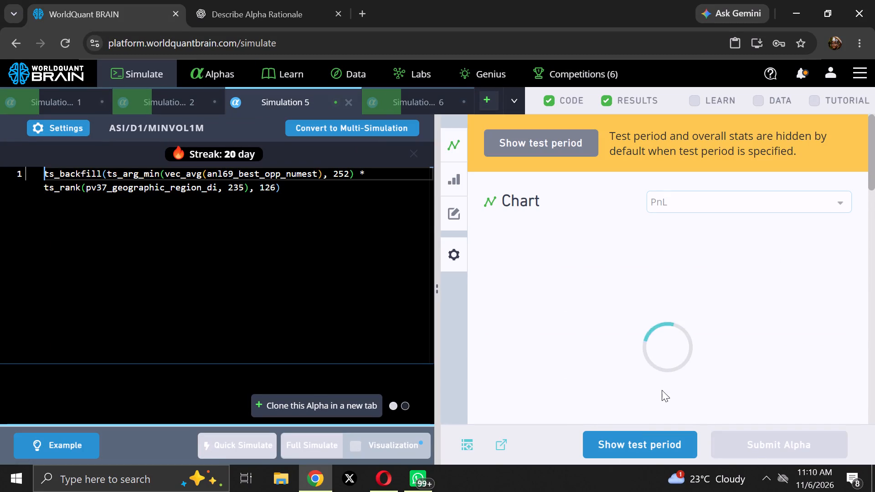
click(641, 445)
scroll(663, 344, down, 4)
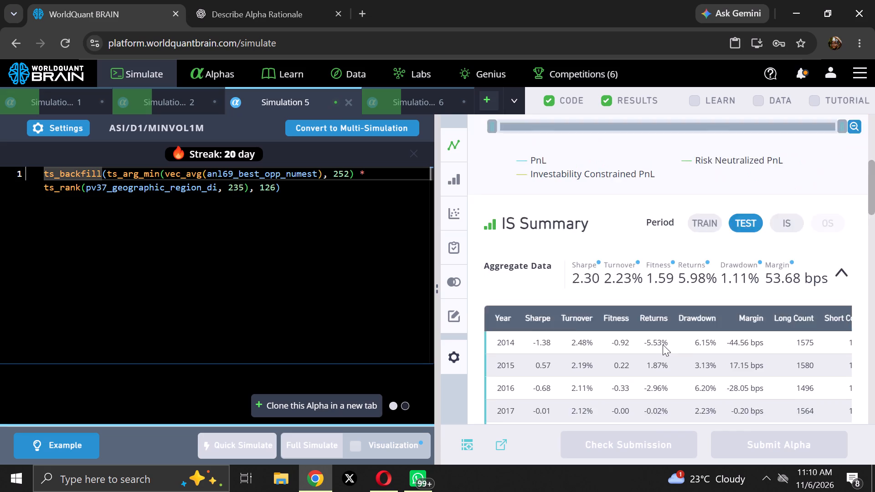
scroll(663, 344, down, 11)
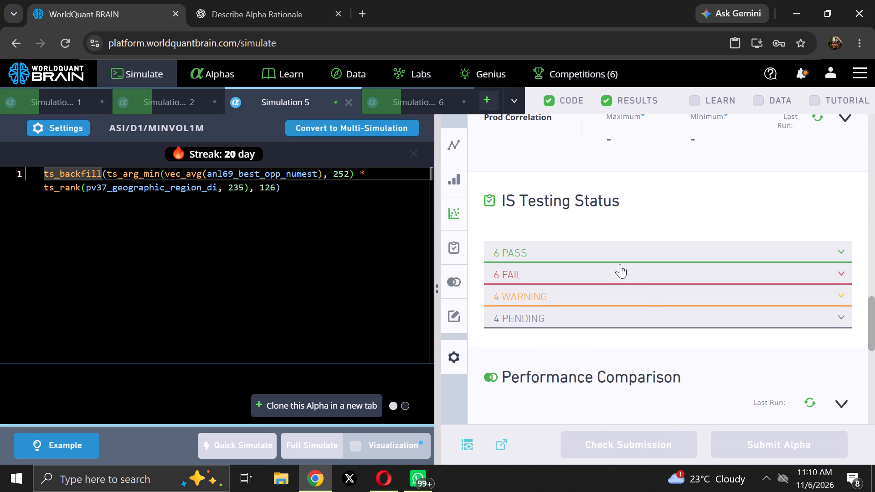
click(619, 267)
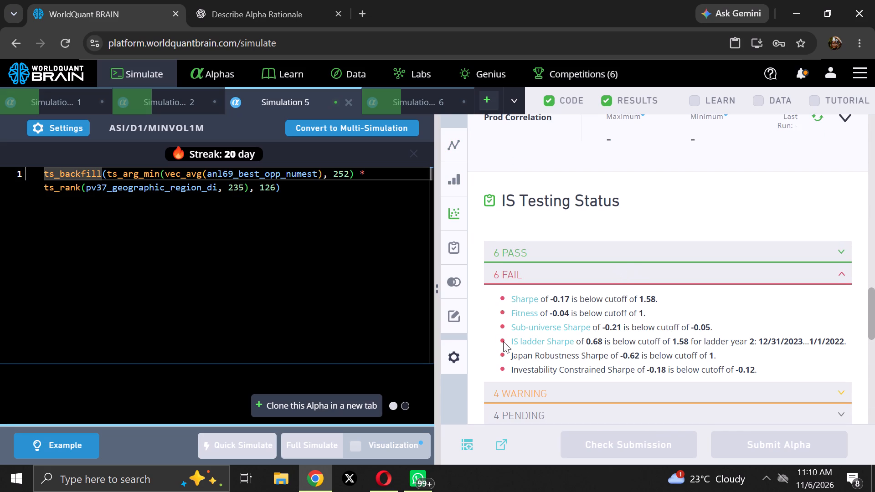
Set Simulation 5's truncation to 0.5 in its simulation settings.
click(80, 128)
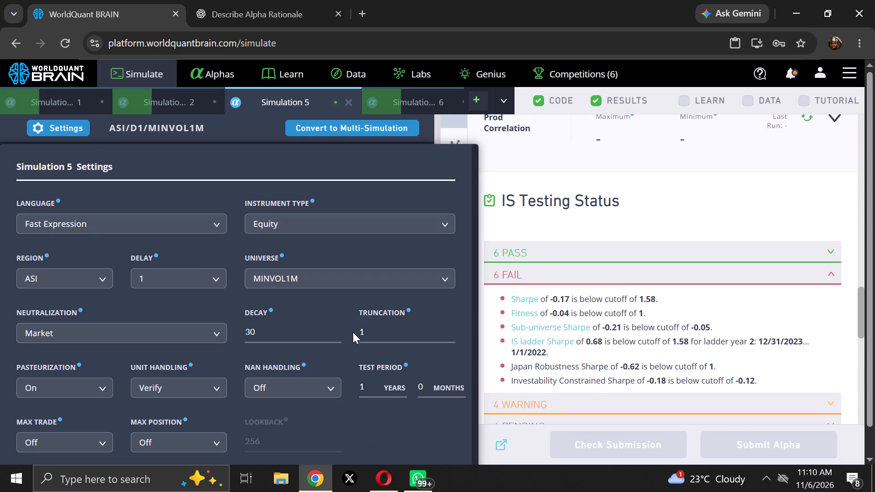
click(448, 337)
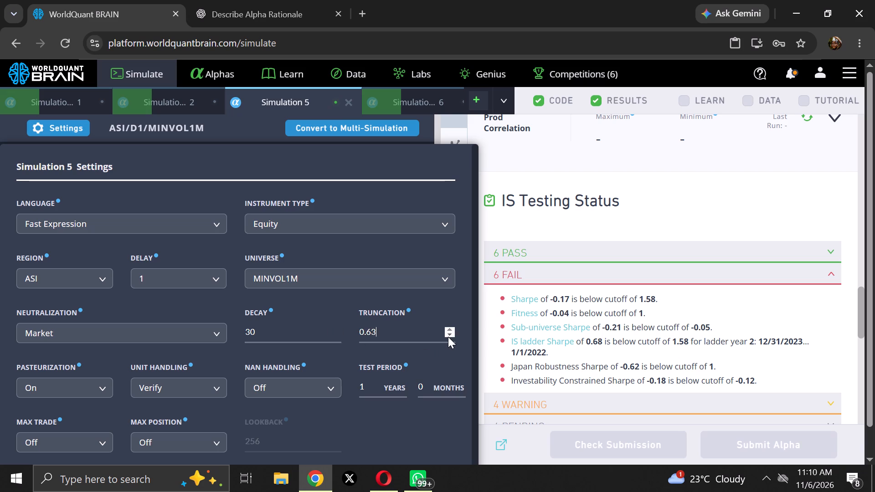
triple_click(448, 337)
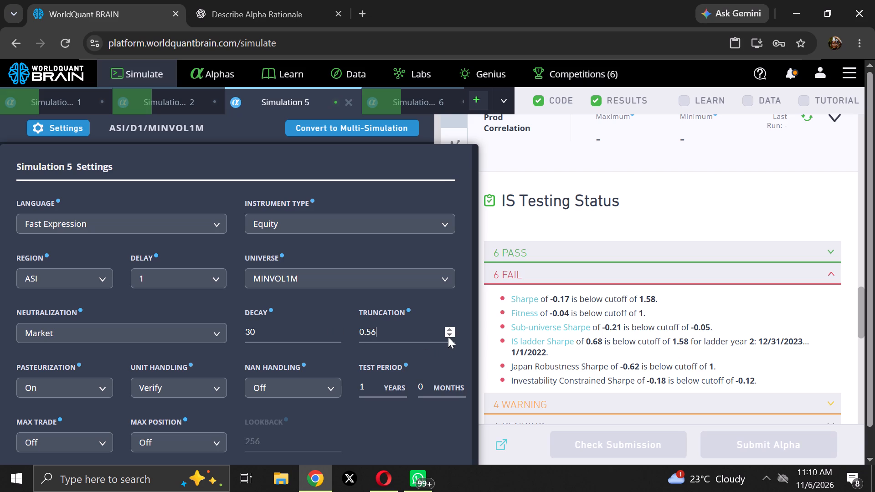
click(448, 337)
click(448, 337)
click(448, 337)
double_click(448, 337)
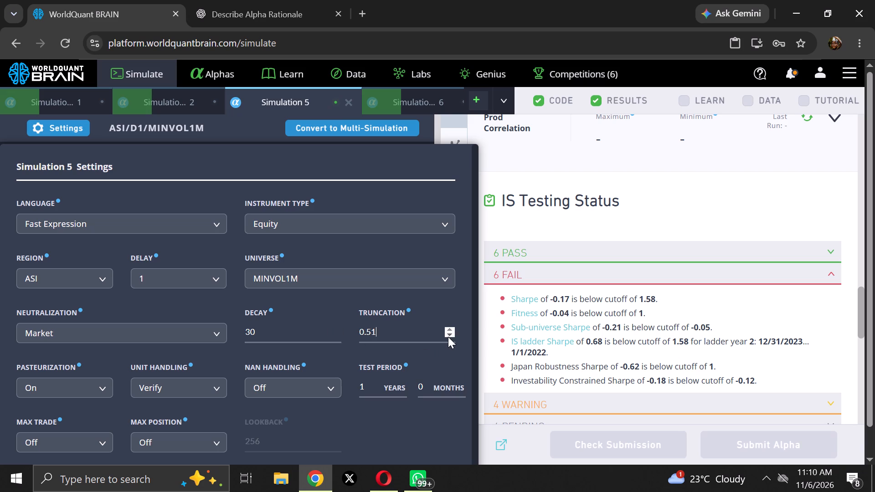
click(448, 337)
Set Simulation 5's decay to 0 and neutralization to Fast Factors, apply the settings and rerun the full simulation.
drag(335, 336, 207, 332)
click(209, 332)
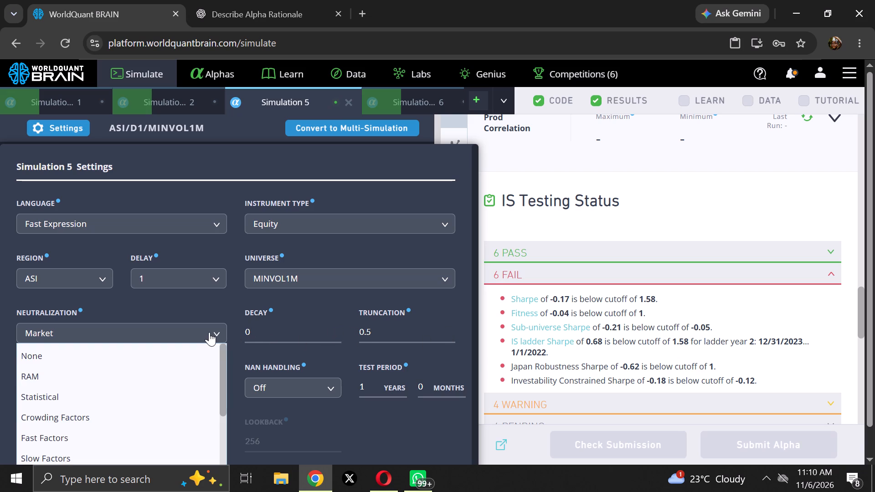
scroll(177, 418, down, 3)
scroll(170, 379, up, 2)
click(161, 430)
scroll(373, 418, down, 4)
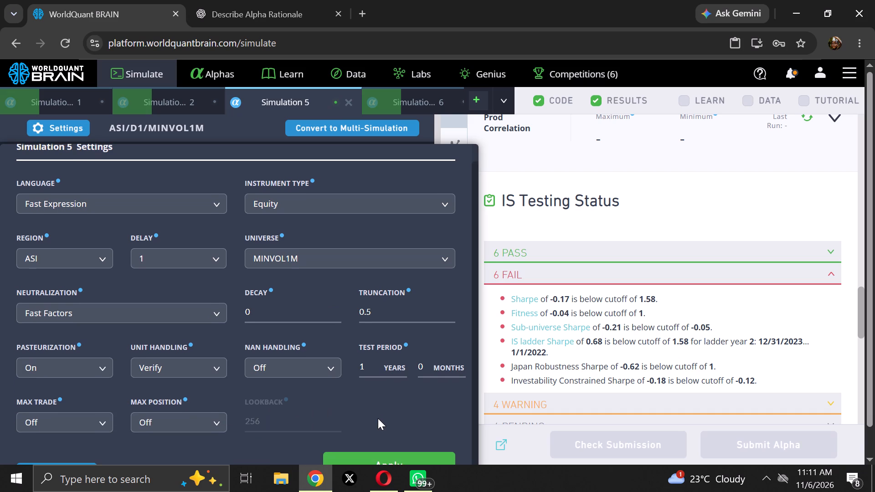
scroll(386, 438, down, 3)
click(386, 438)
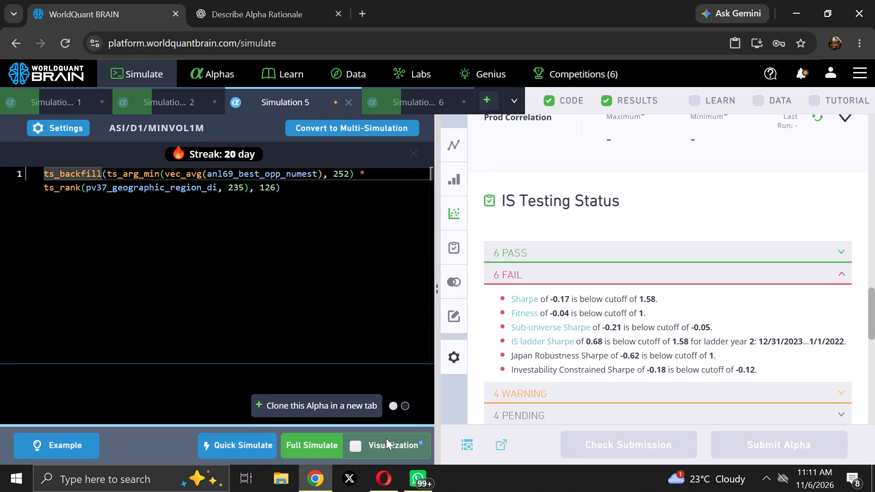
click(300, 446)
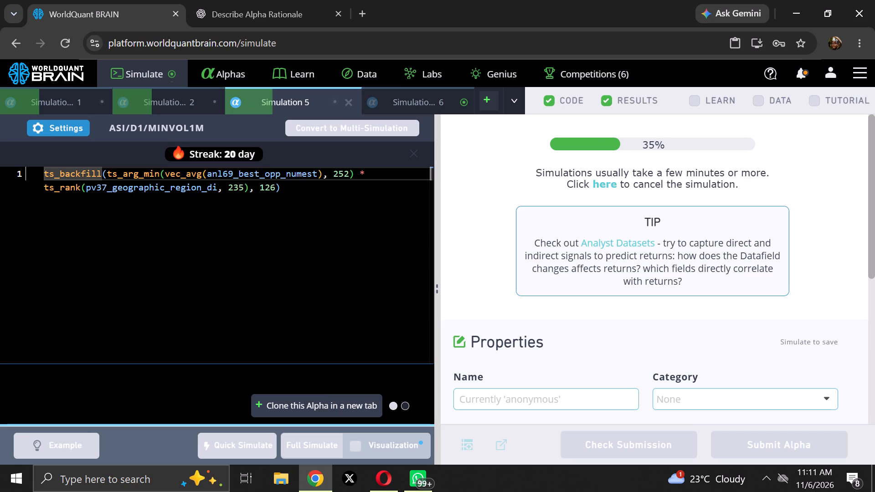
Show the test period for Simulation 6 and examine its IS Summary and failed IS tests.
click(405, 100)
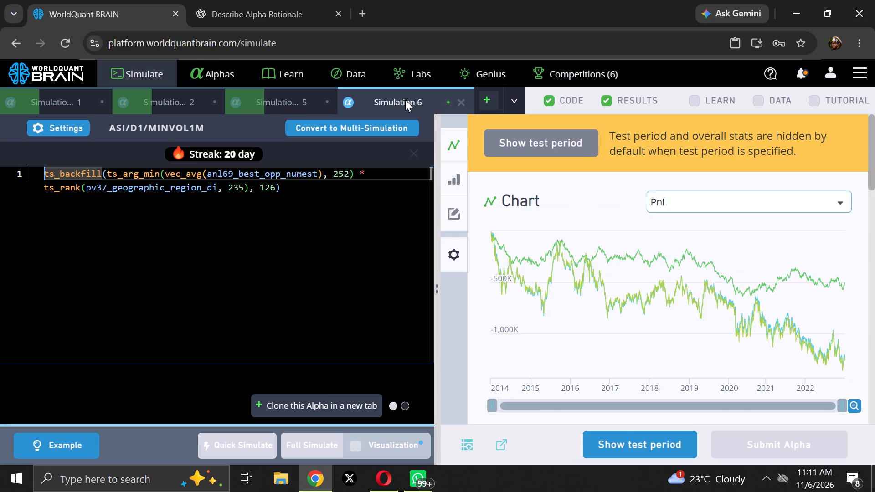
click(614, 437)
scroll(612, 341, down, 4)
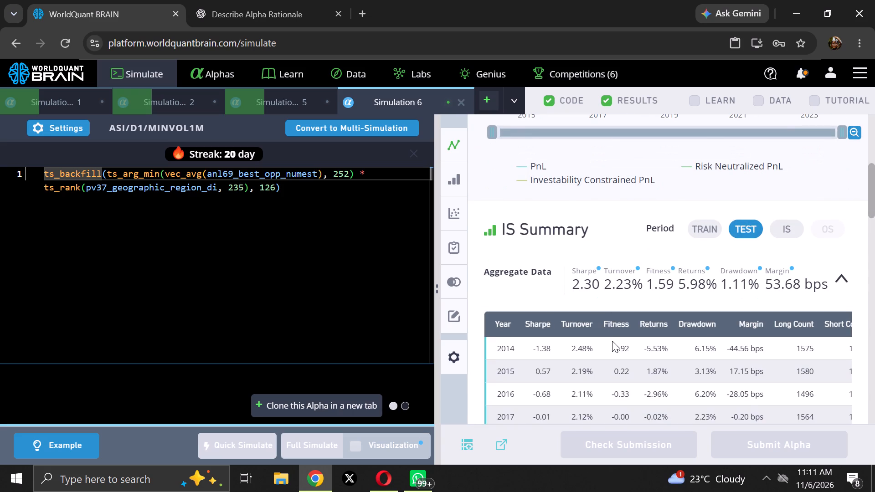
scroll(612, 341, down, 11)
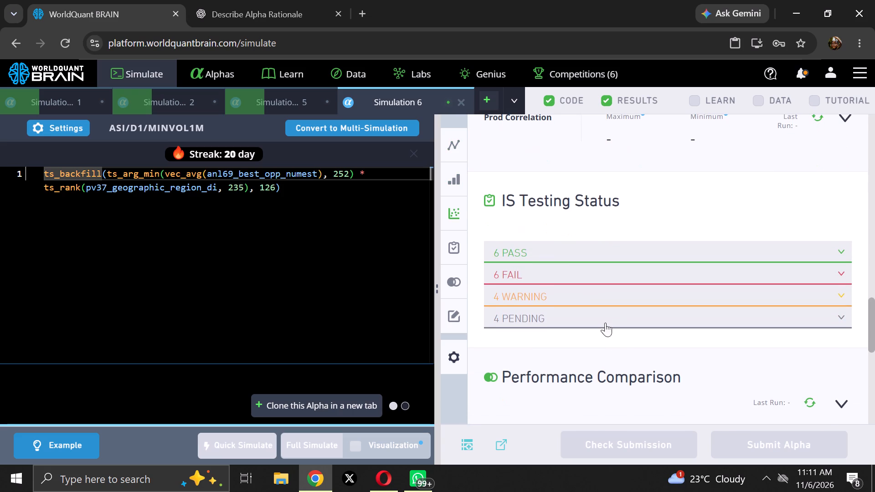
click(550, 280)
scroll(550, 280, down, 1)
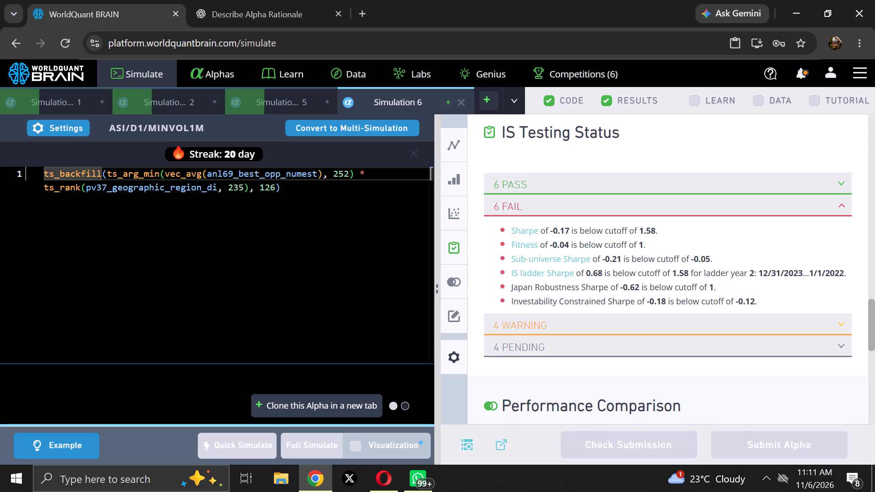
Copy the data field name anl69_best_opp_numest from Simulation 6's alpha expression.
double_click(247, 172)
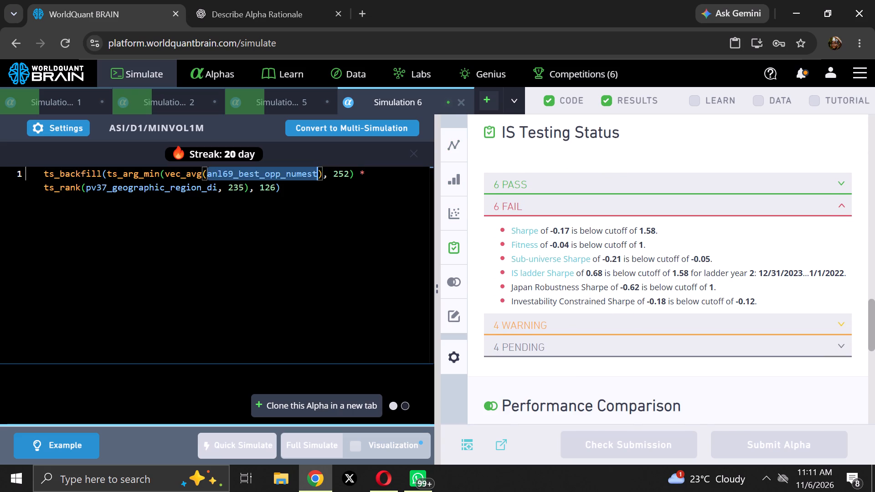
right_click(247, 172)
click(282, 232)
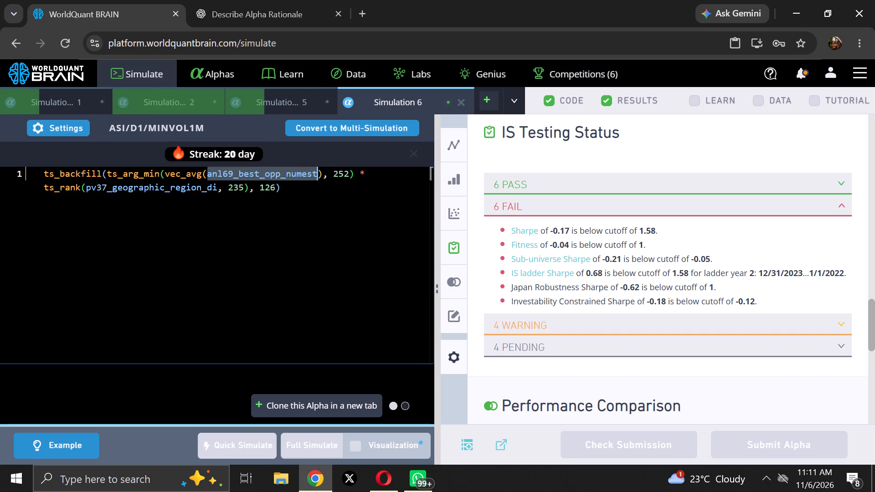
right_click(258, 169)
click(302, 228)
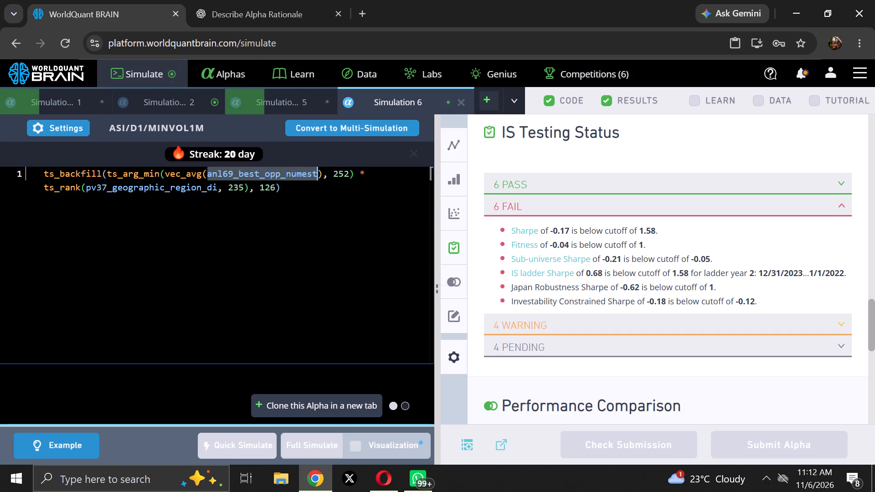
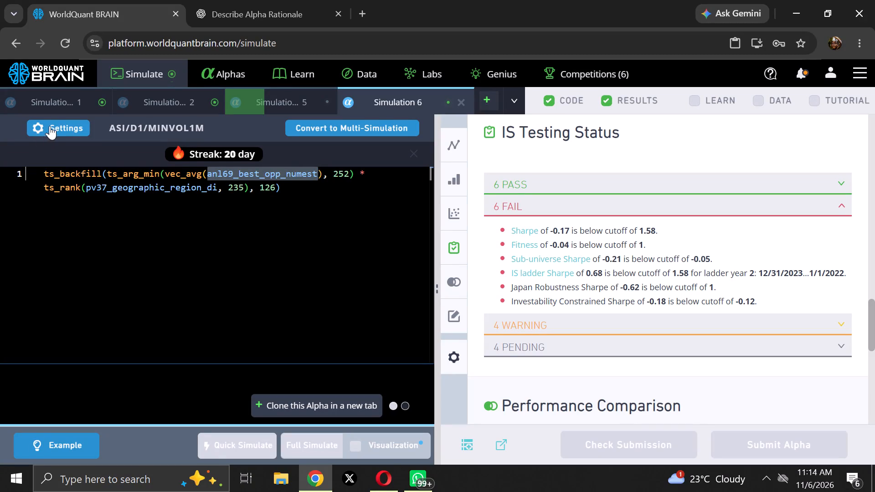
Search the ASI data library for anl69_best_opp_numest and copy the field name anl69_best_ndebt_4wk_dn from the matching fields.
right_click(236, 169)
click(292, 225)
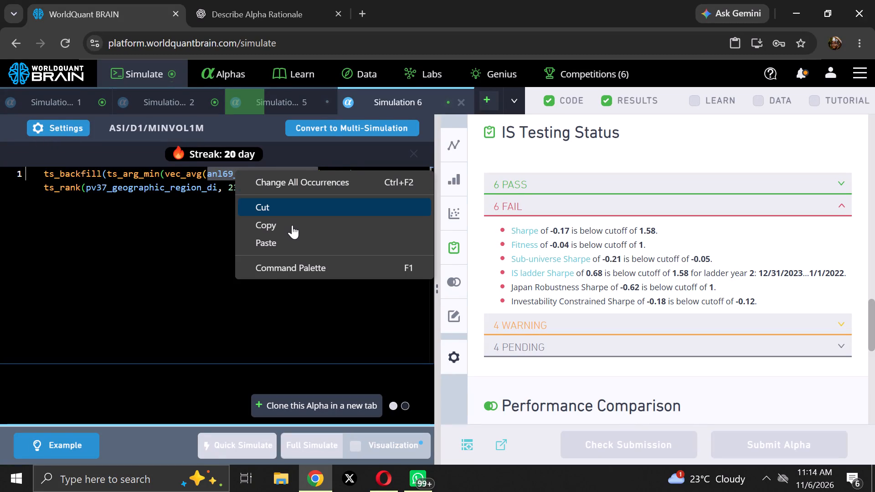
click(363, 69)
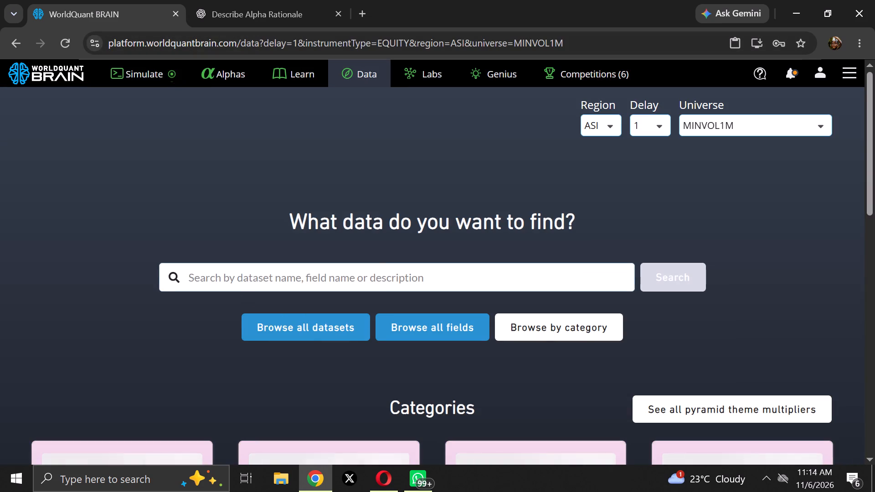
right_click(228, 275)
click(267, 310)
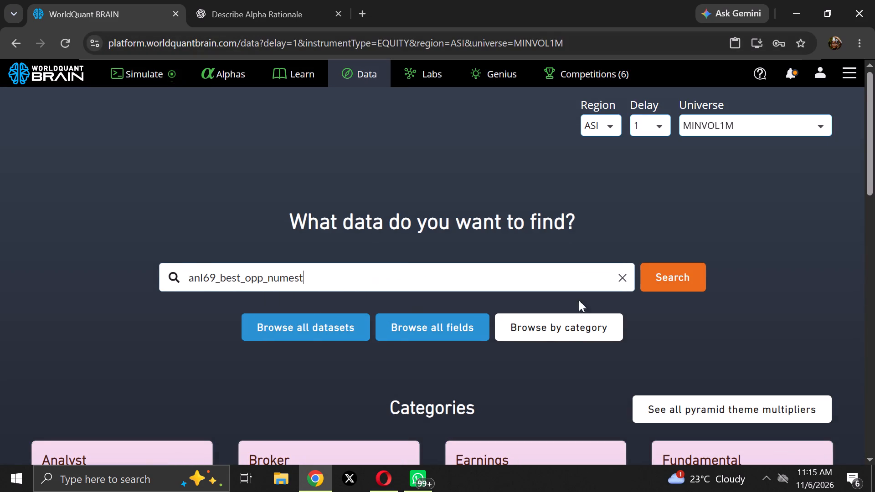
click(650, 274)
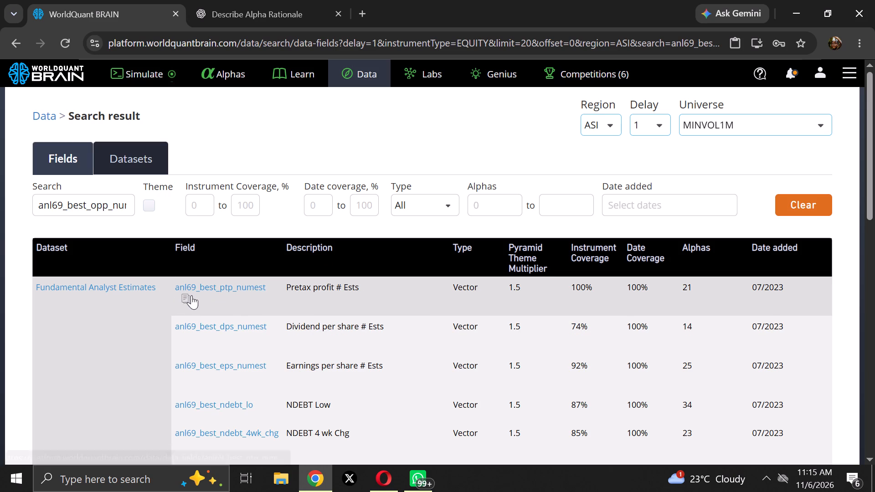
scroll(221, 295, down, 4)
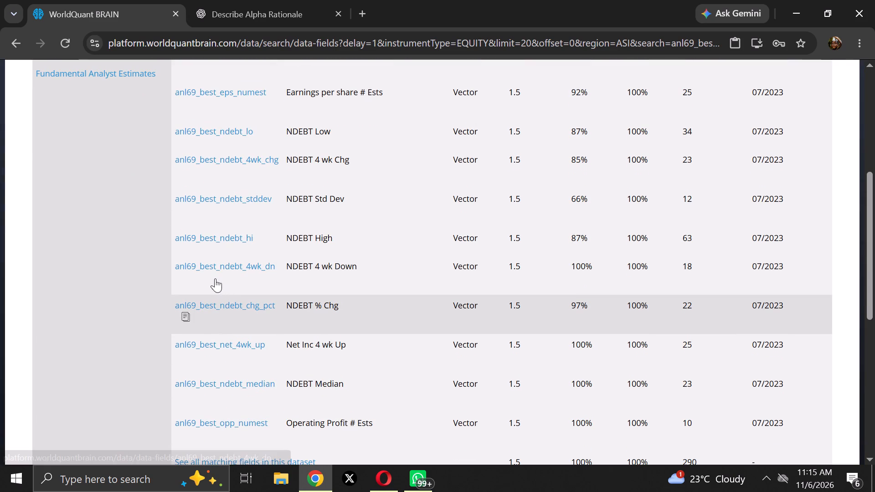
click(185, 281)
scroll(194, 215, up, 4)
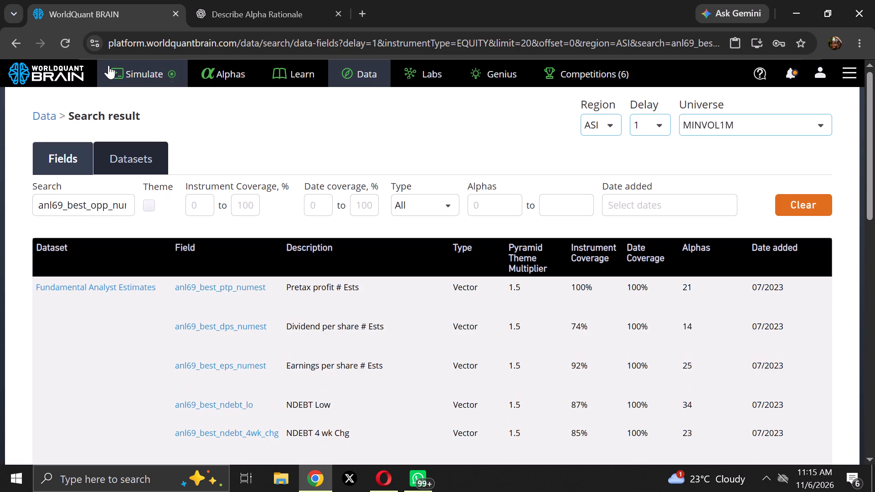
Replace anl69_best_opp_numest with anl69_best_ndebt_4wk_dn in Simulation 6's alpha expression and run the full simulation.
click(108, 65)
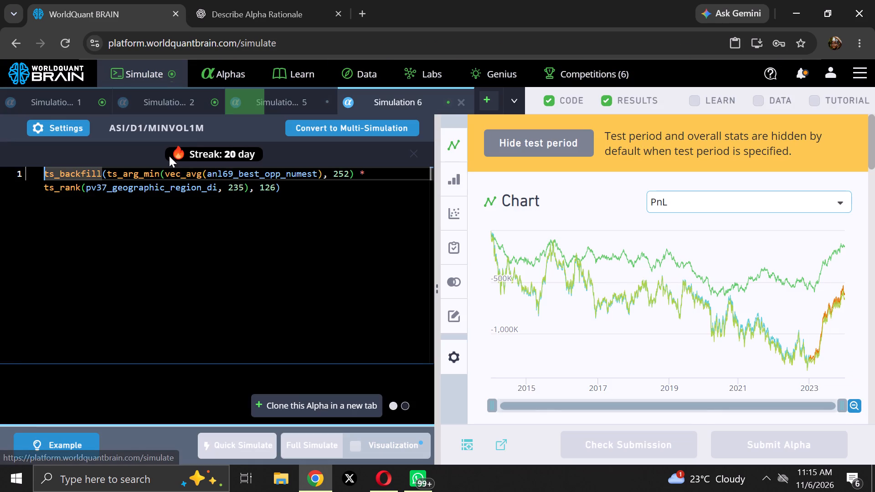
click(242, 169)
click(242, 169)
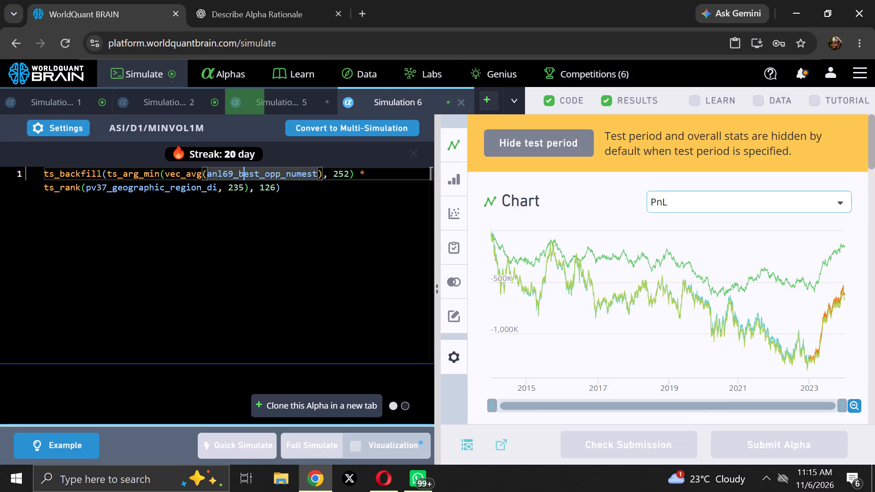
key(BackSpace)
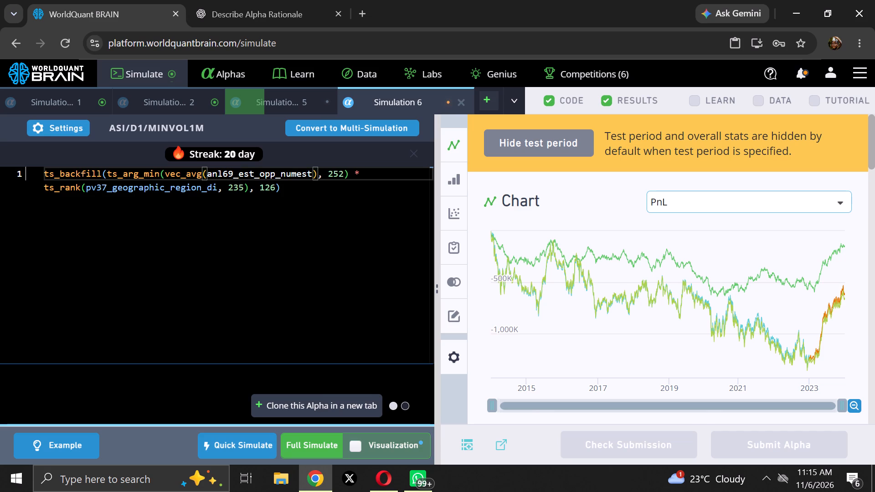
double_click(253, 172)
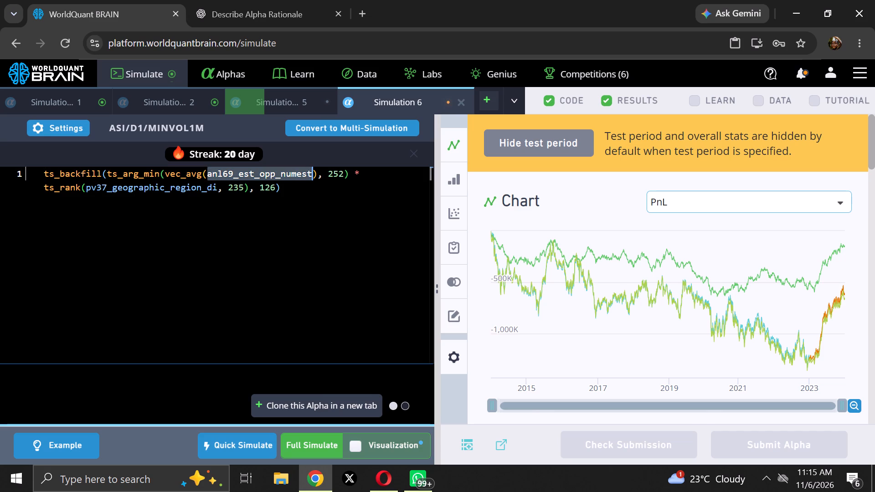
key(BackSpace)
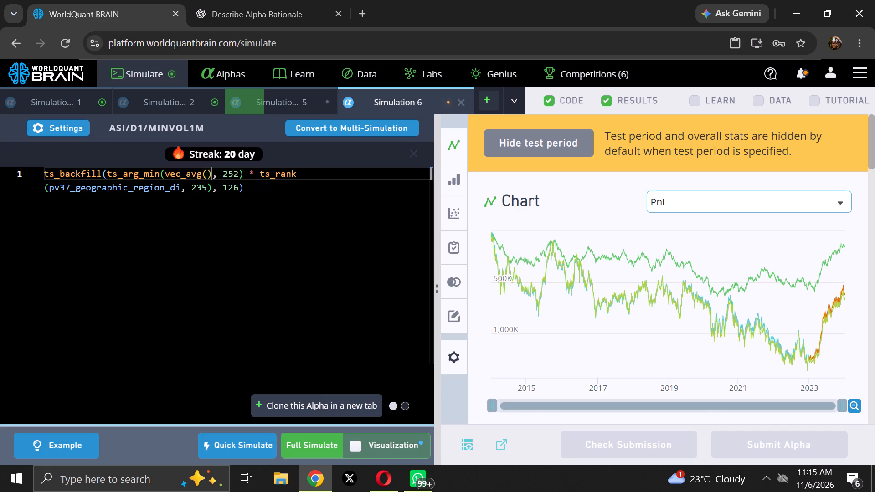
scroll(253, 172, up, 1)
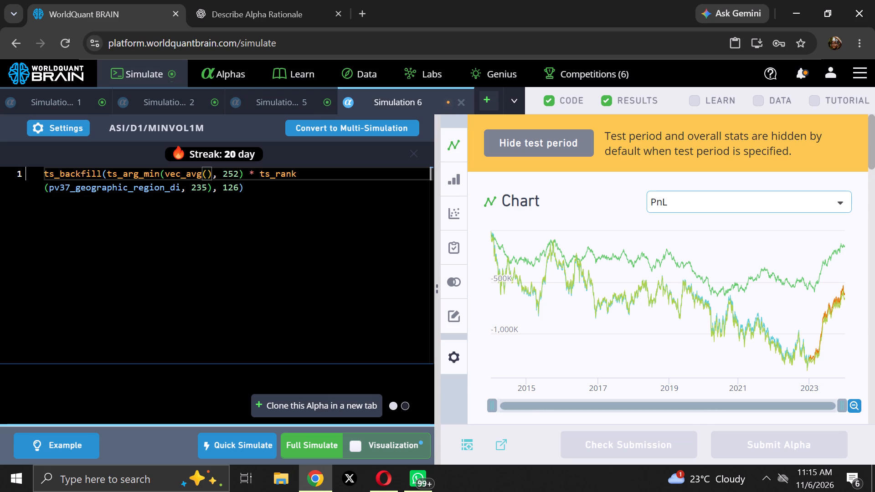
right_click(206, 175)
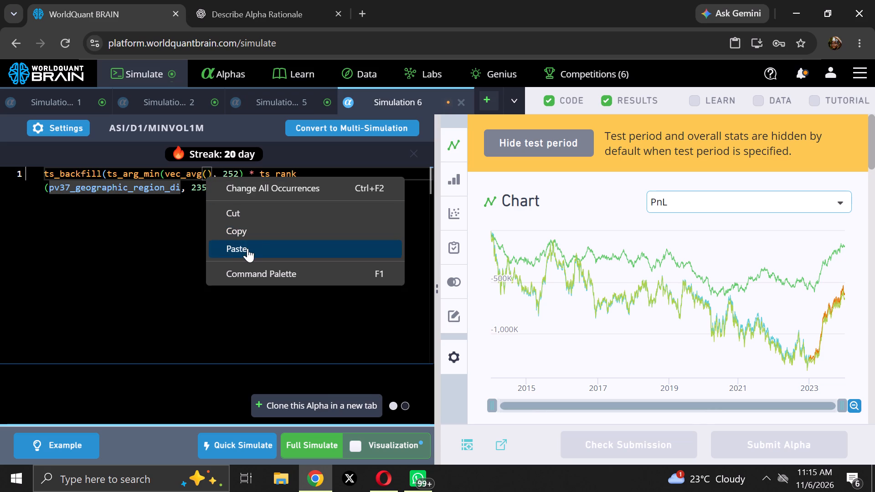
click(247, 248)
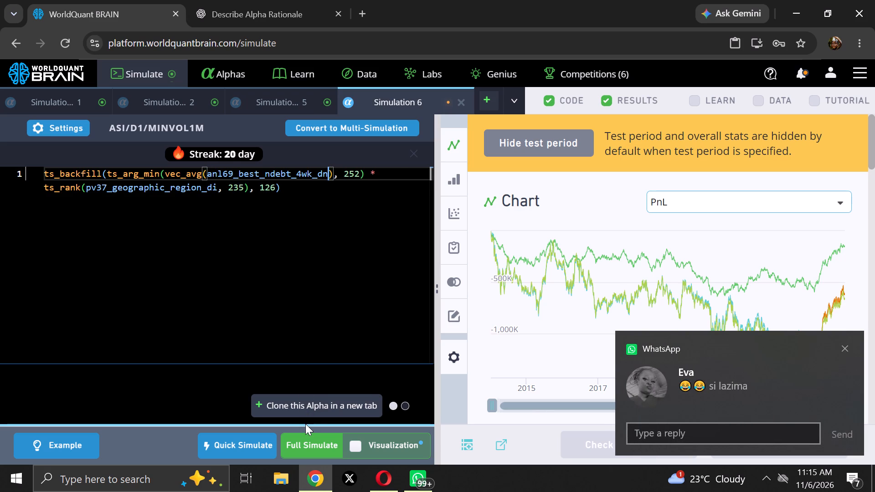
click(307, 445)
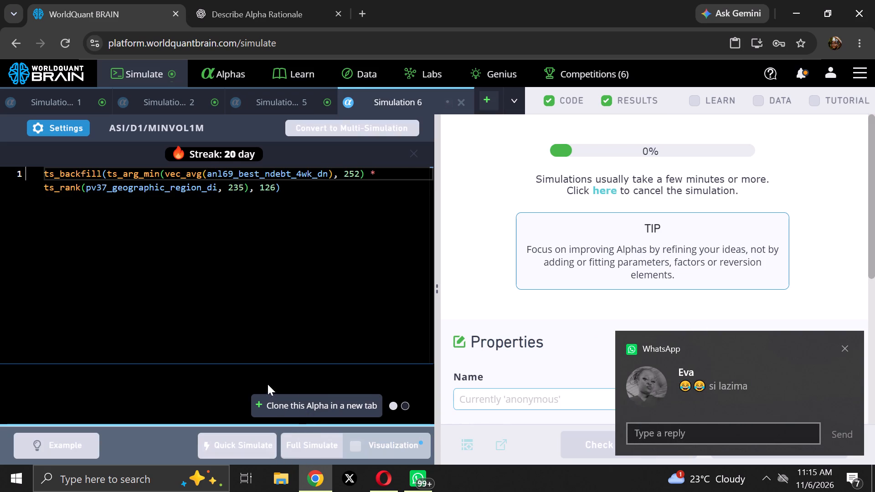
Show the test period for Simulation 5 and examine its IS Summary and failed IS tests.
click(273, 99)
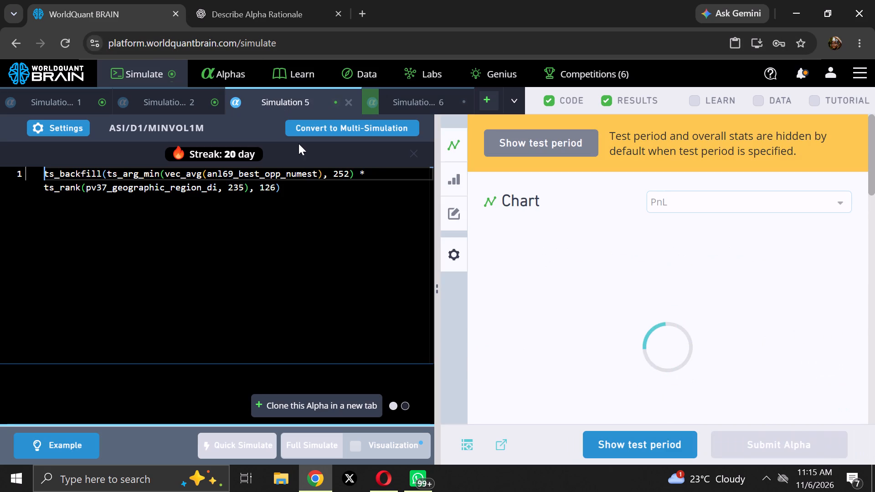
click(611, 448)
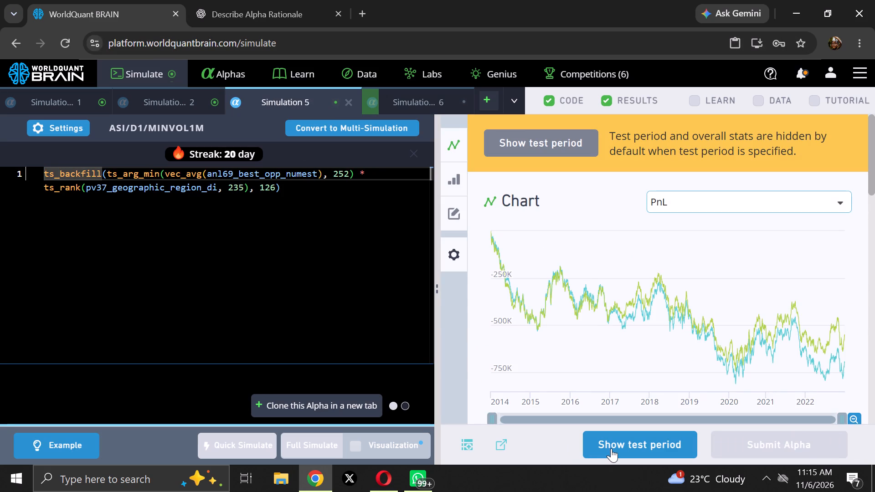
scroll(604, 369, down, 4)
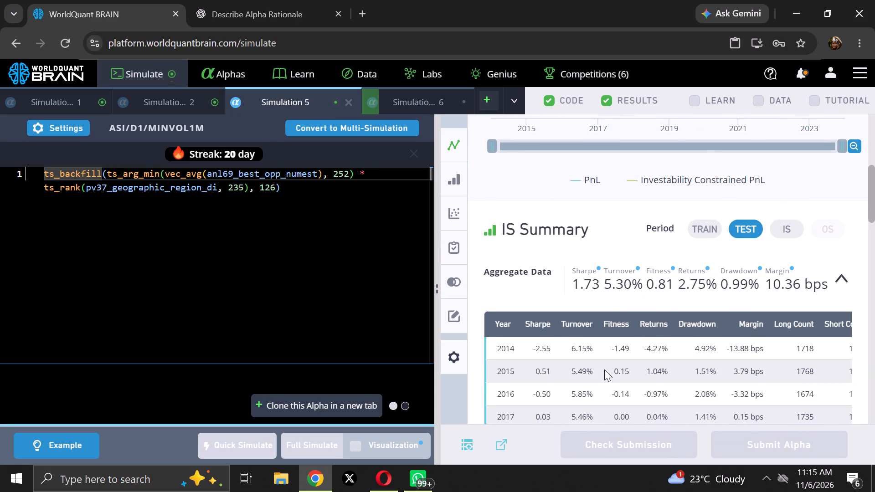
scroll(604, 369, down, 10)
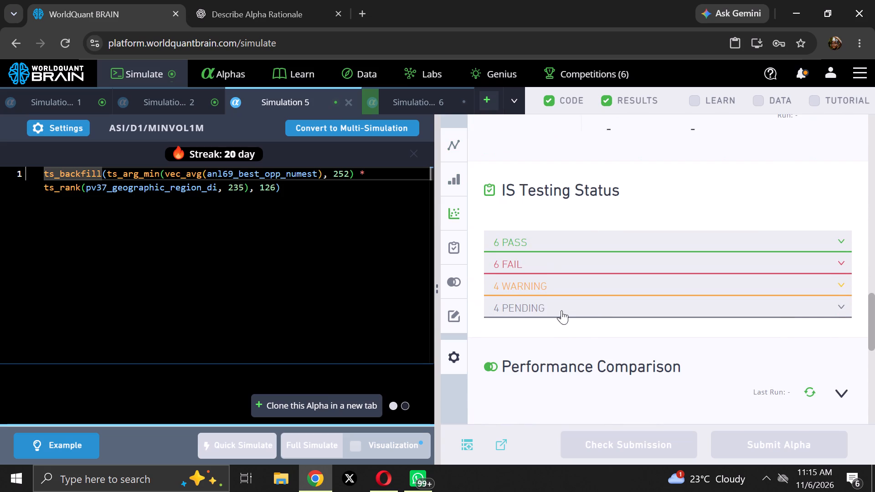
click(521, 267)
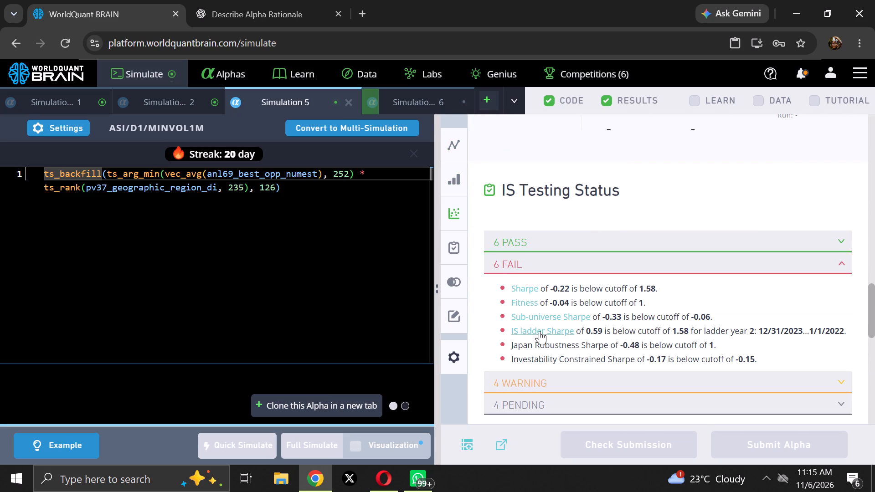
Close Simulation 5.
click(349, 104)
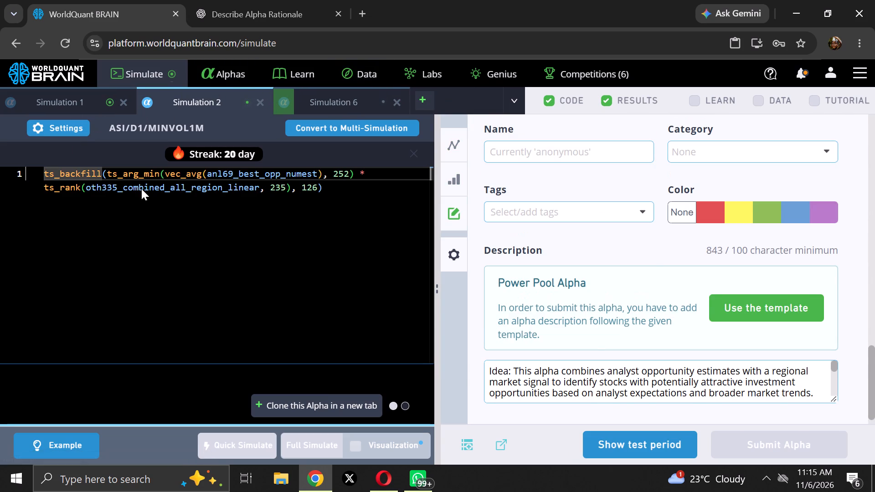
Show the test period for Simulation 2 and examine its failed IS tests.
click(608, 435)
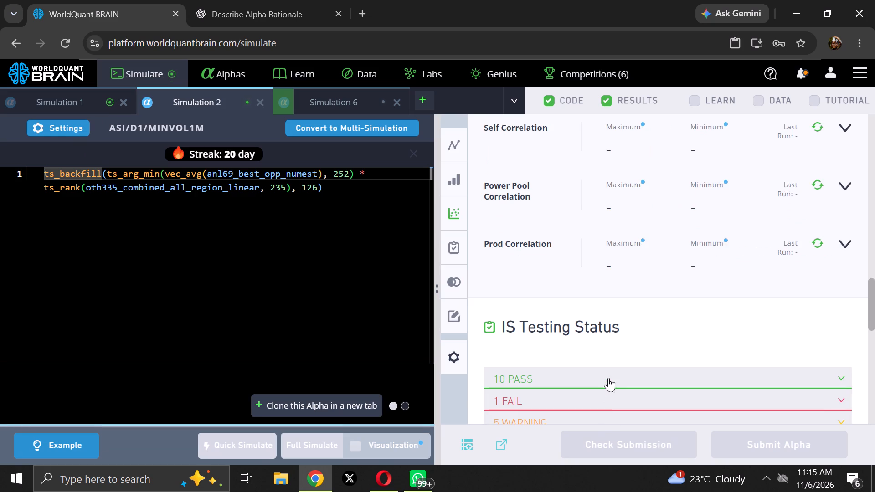
scroll(608, 378, down, 2)
click(575, 264)
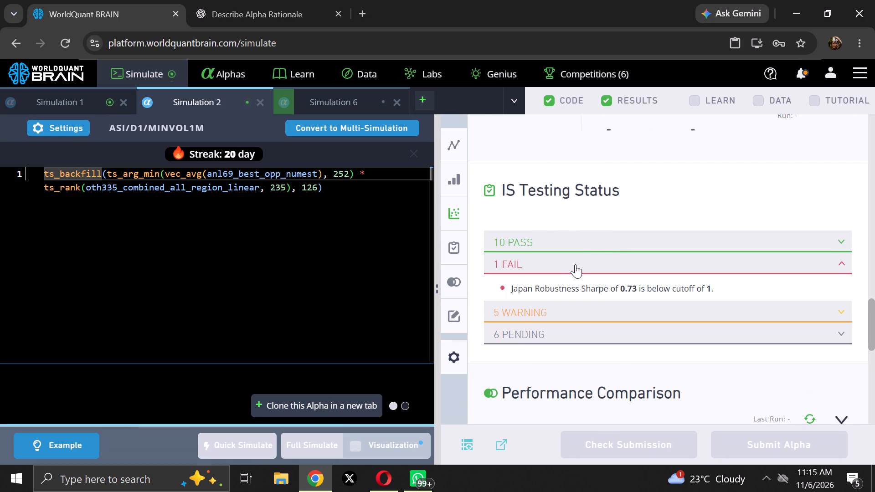
Set Simulation 2's truncation to 0.01 and decay to 0, apply the settings and rerun the full simulation.
click(62, 126)
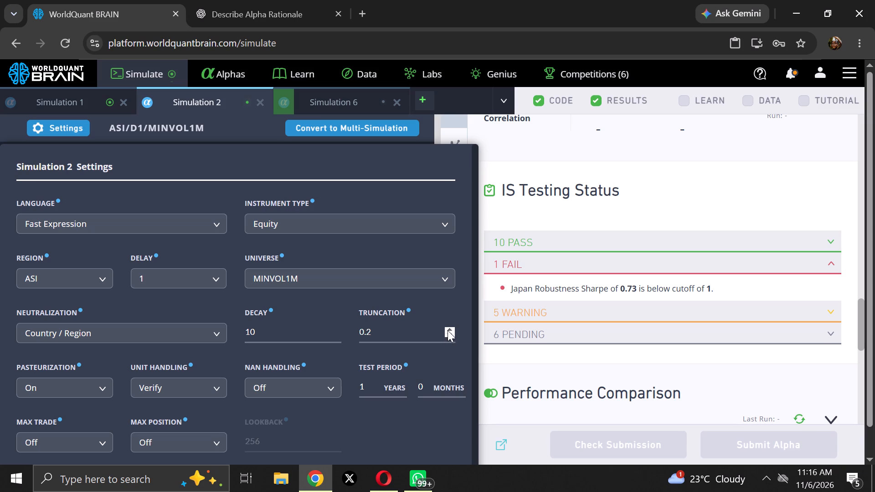
drag(450, 335, 450, 349)
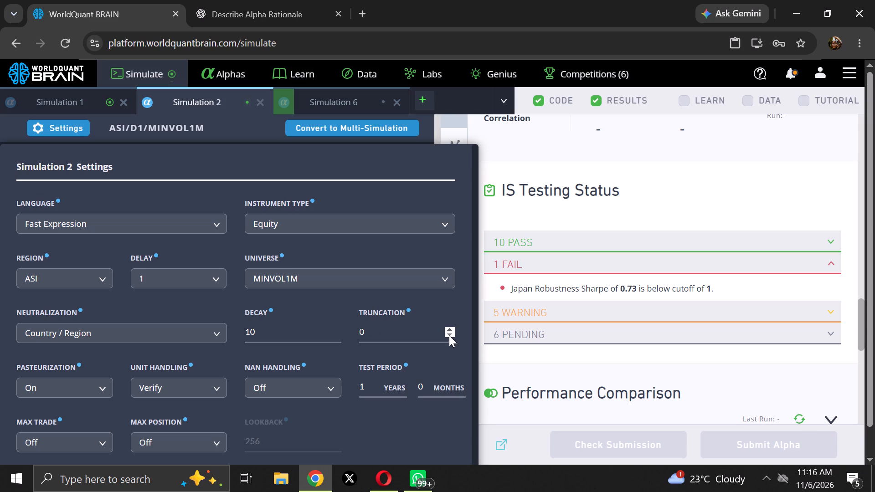
click(449, 329)
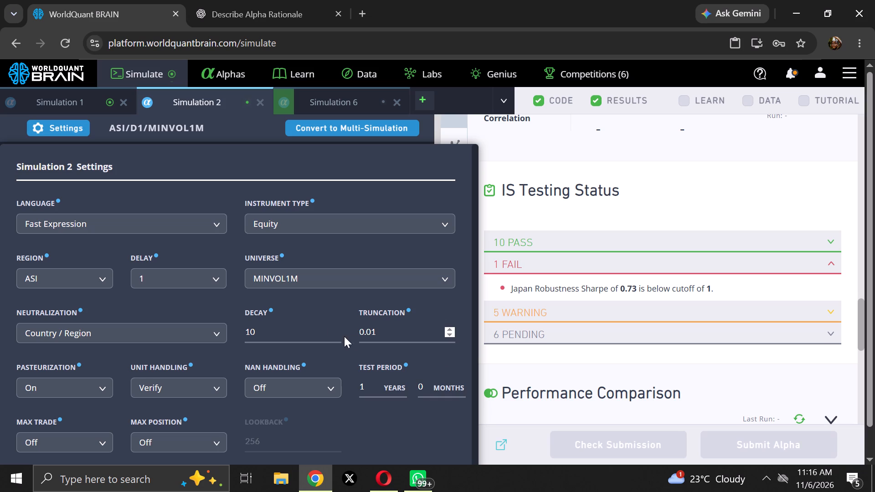
click(335, 337)
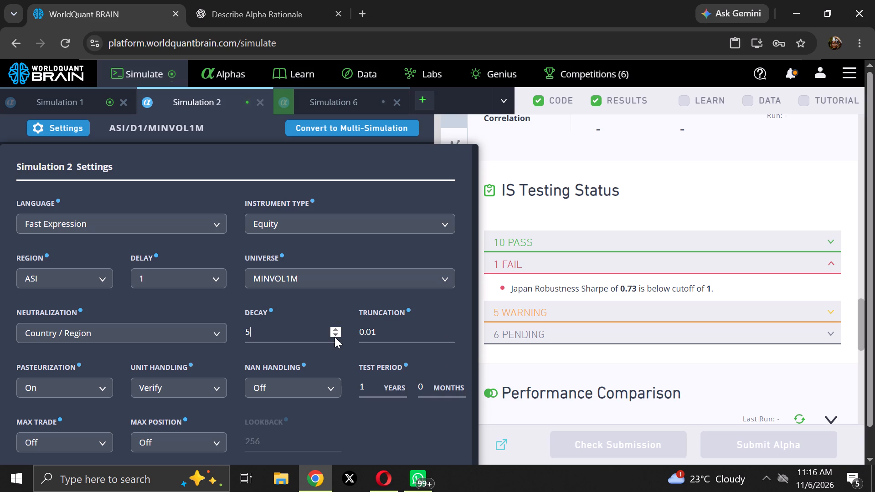
click(335, 337)
scroll(390, 401, down, 4)
click(408, 456)
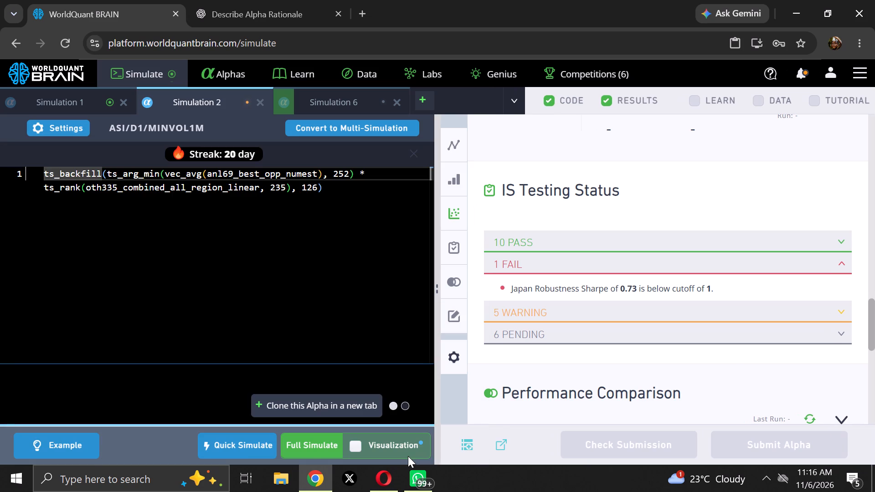
click(307, 441)
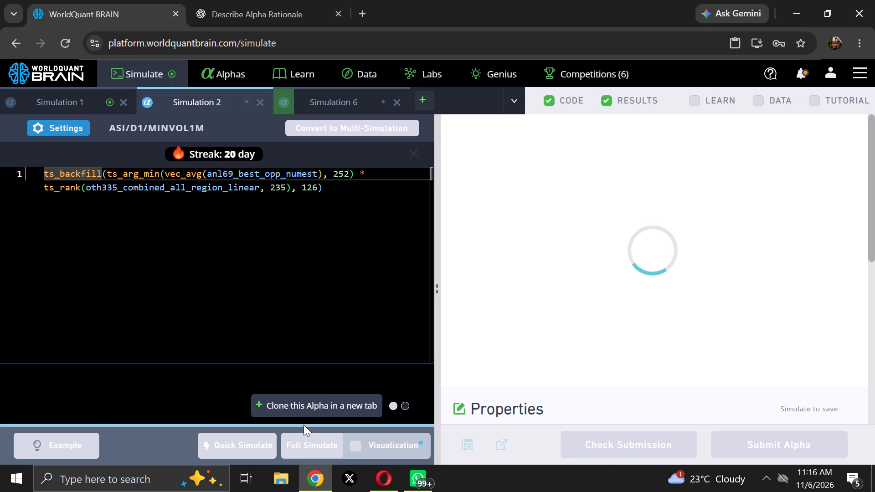
Show the test period for Simulation 1 and examine its IS Summary with the risk-neutralized and investability-constrained data.
click(29, 99)
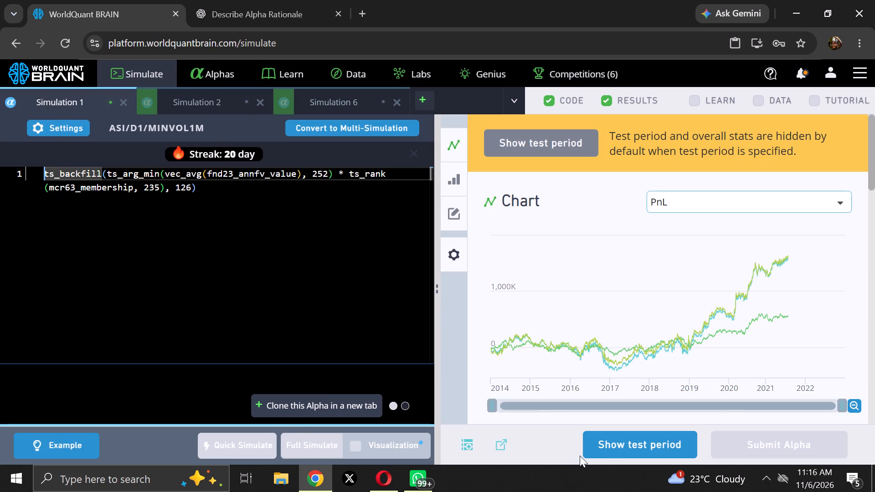
click(609, 439)
scroll(595, 357, down, 4)
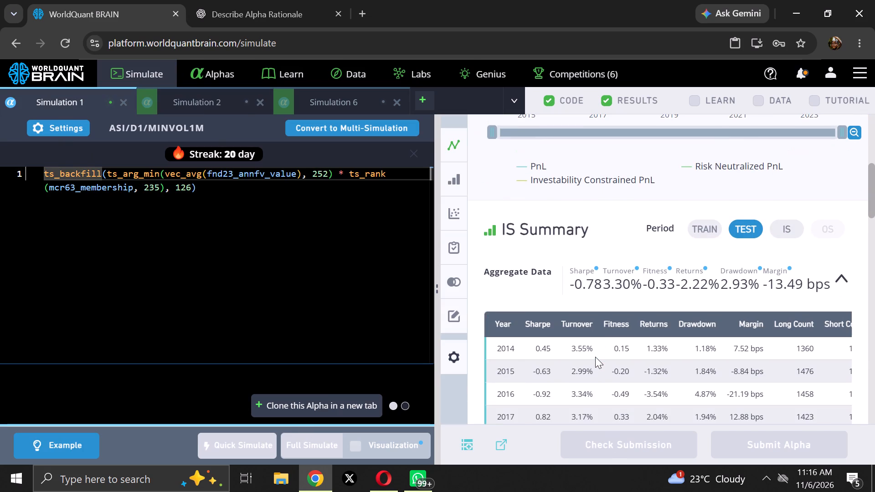
scroll(595, 357, down, 5)
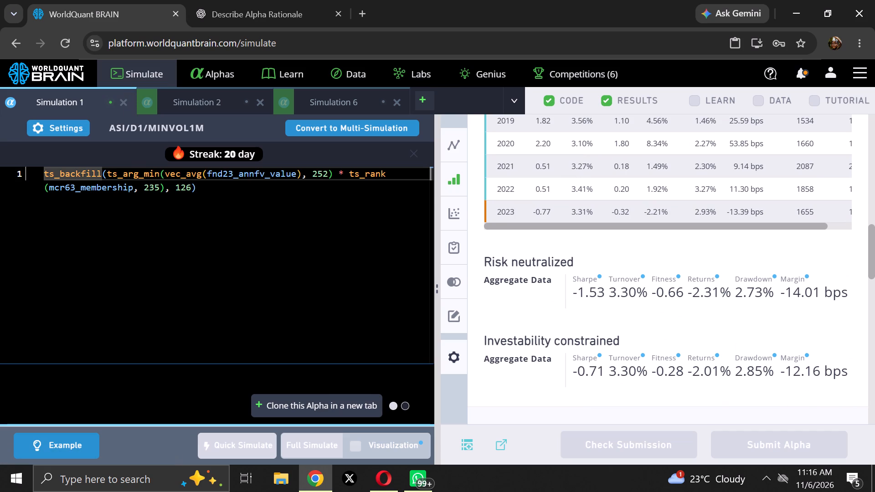
Copy the data field name mcr63_membership from Simulation 1's alpha expression.
double_click(102, 186)
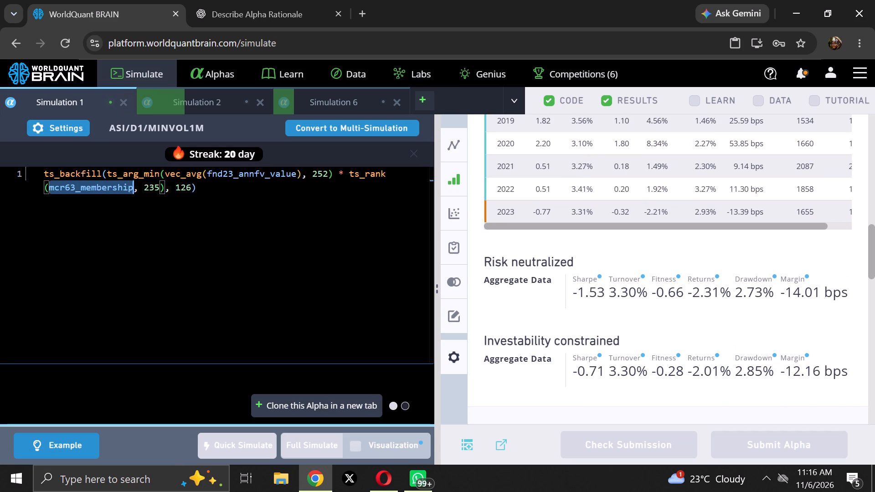
right_click(102, 186)
click(156, 245)
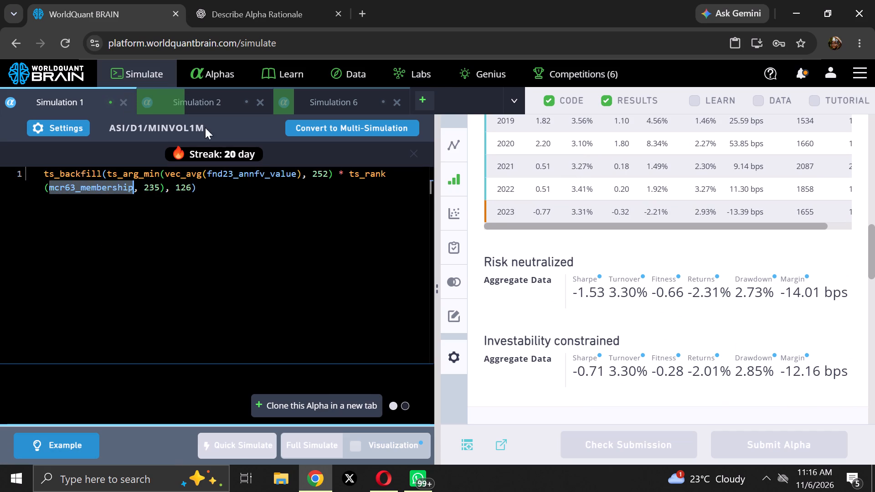
Search the ASI, delay 1, MINVOL1M data fields for mcr63_membership.
click(357, 67)
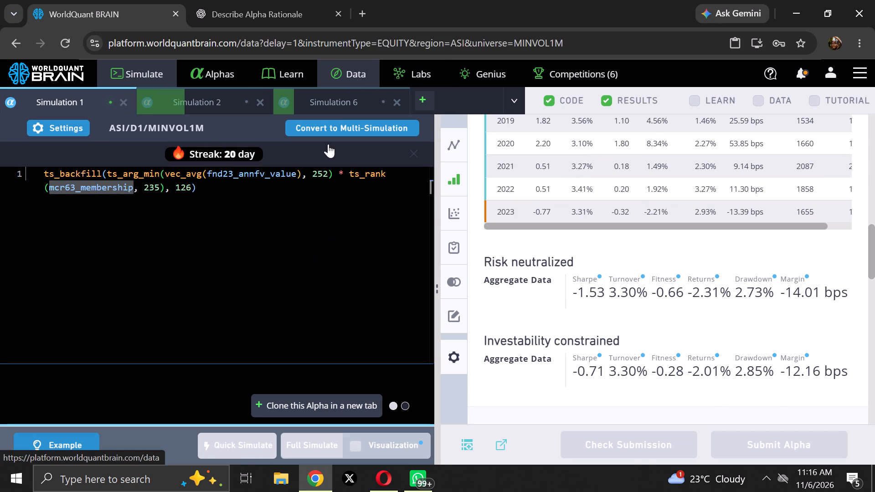
right_click(189, 277)
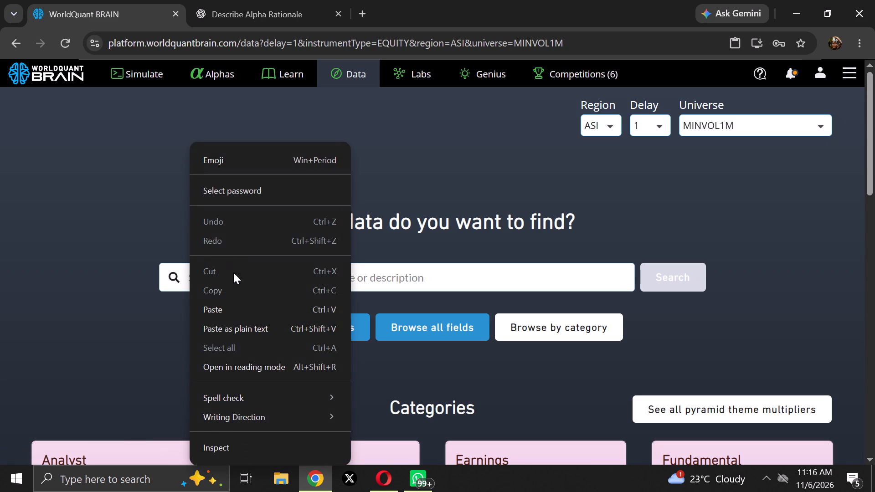
click(235, 315)
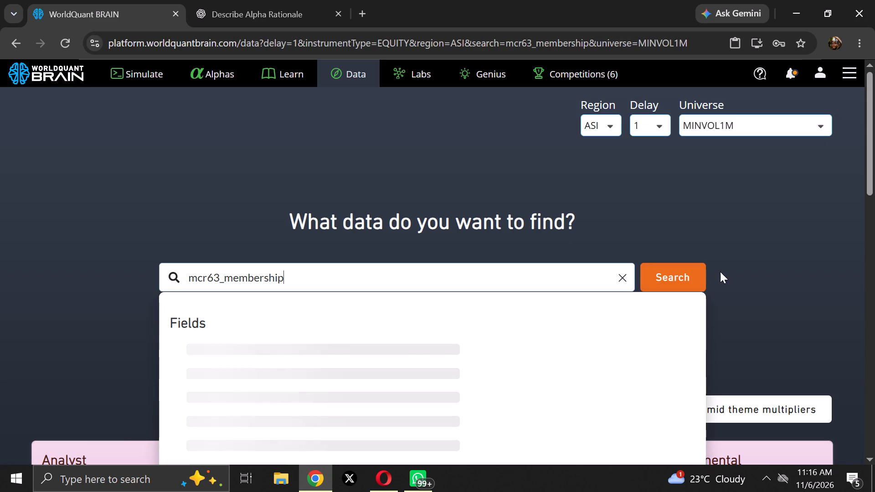
click(692, 272)
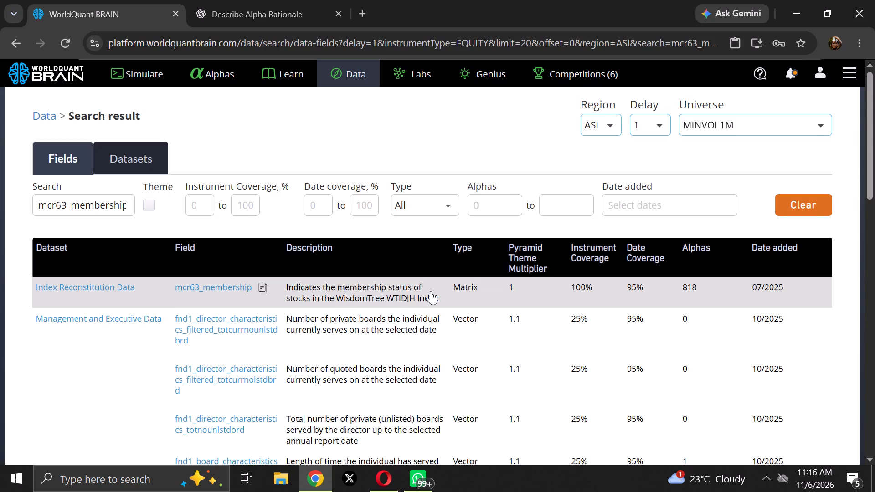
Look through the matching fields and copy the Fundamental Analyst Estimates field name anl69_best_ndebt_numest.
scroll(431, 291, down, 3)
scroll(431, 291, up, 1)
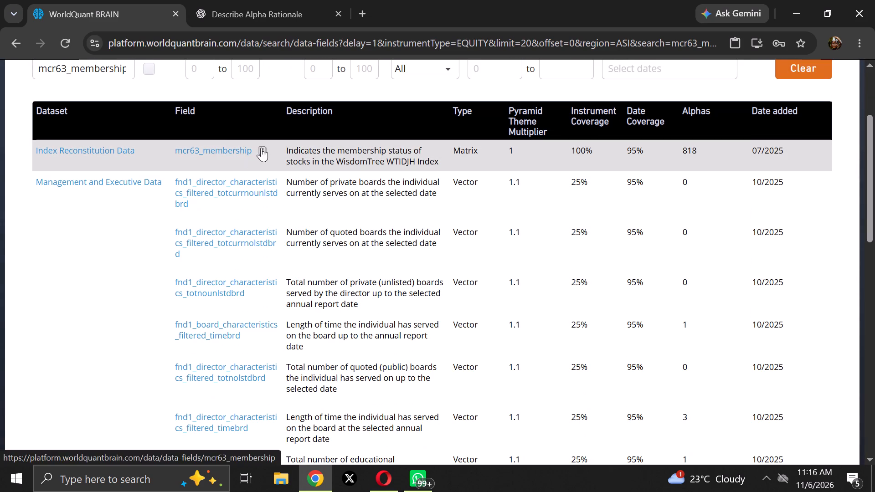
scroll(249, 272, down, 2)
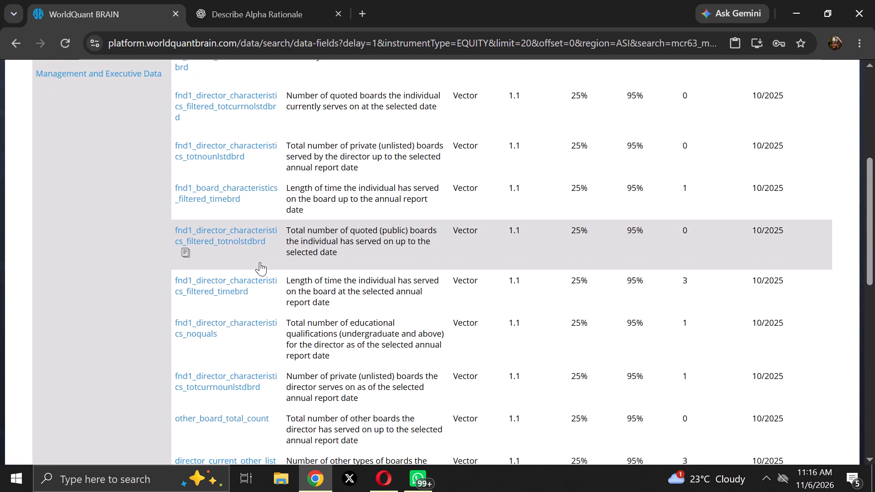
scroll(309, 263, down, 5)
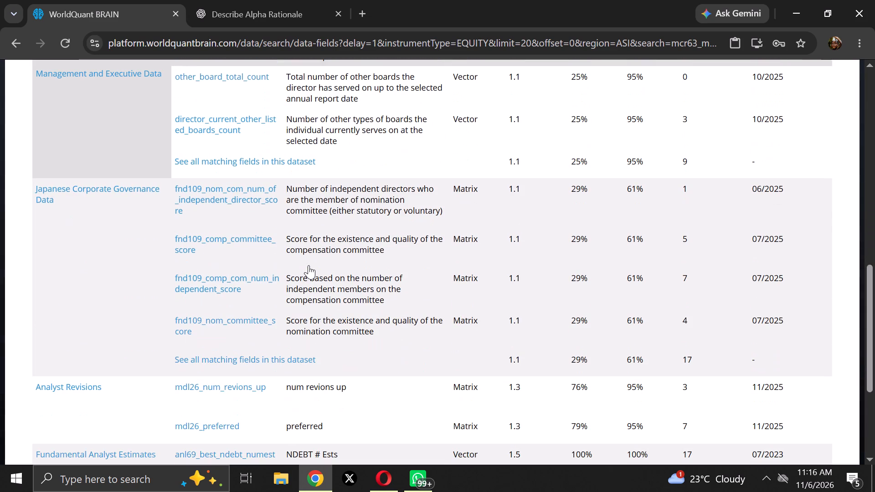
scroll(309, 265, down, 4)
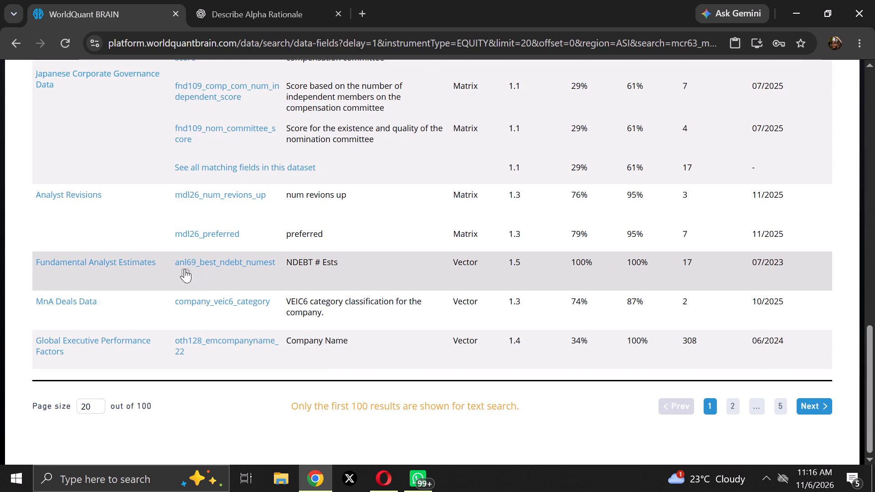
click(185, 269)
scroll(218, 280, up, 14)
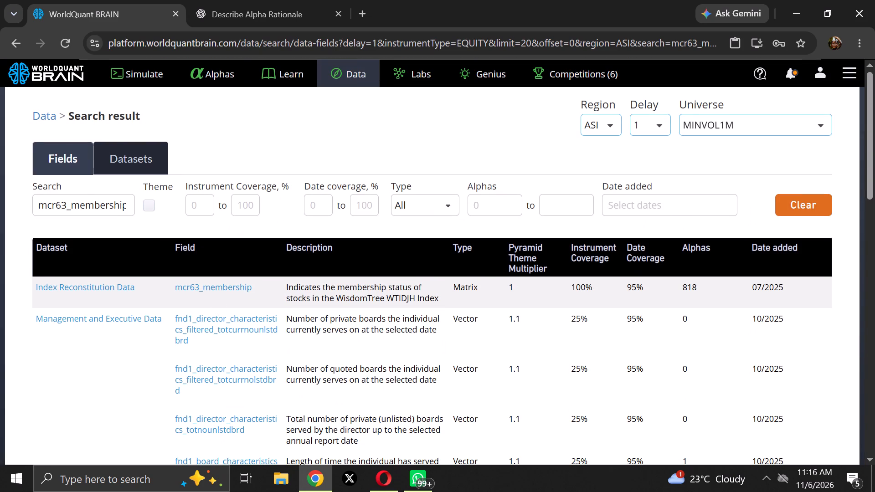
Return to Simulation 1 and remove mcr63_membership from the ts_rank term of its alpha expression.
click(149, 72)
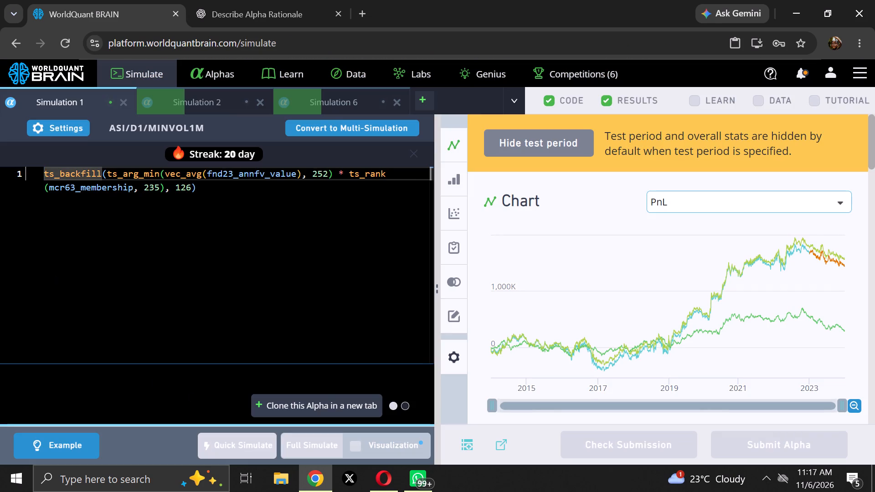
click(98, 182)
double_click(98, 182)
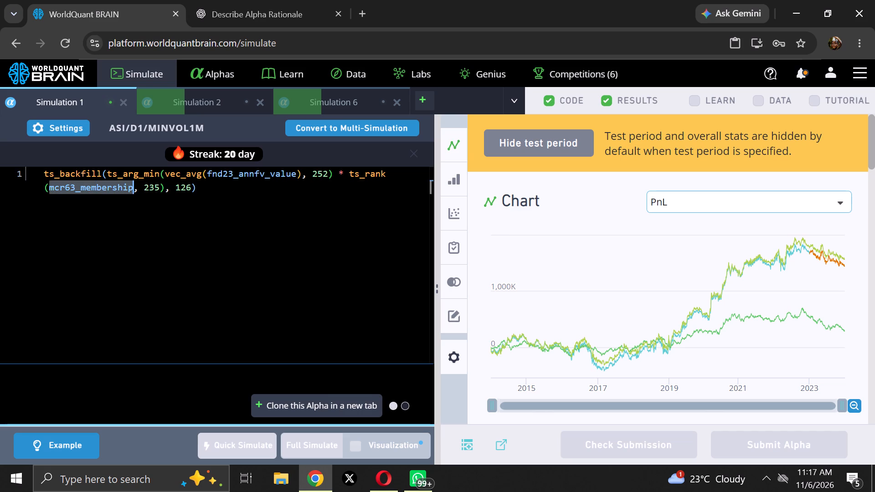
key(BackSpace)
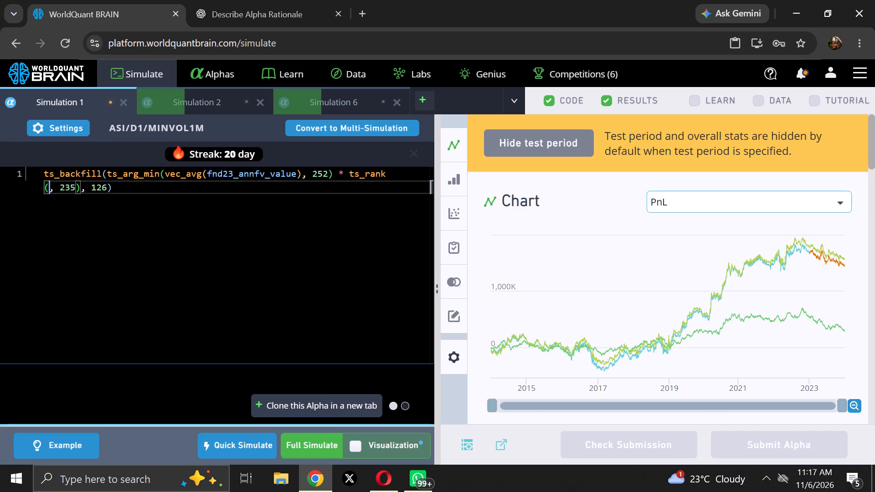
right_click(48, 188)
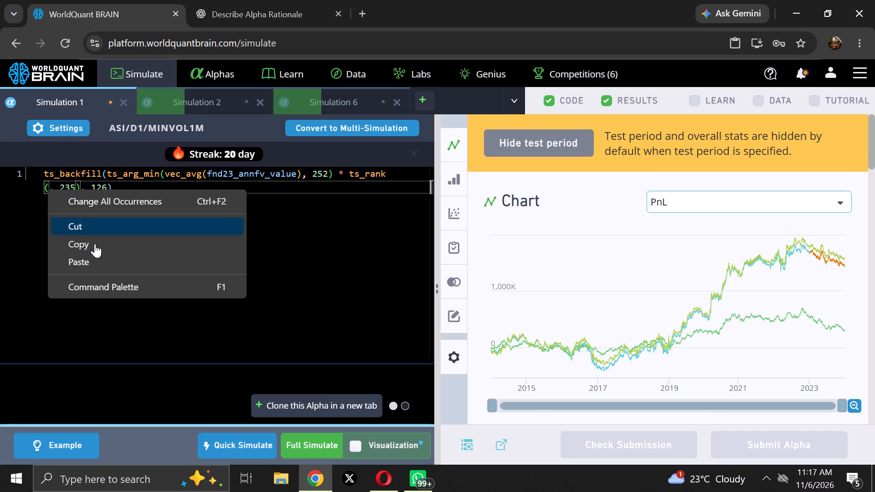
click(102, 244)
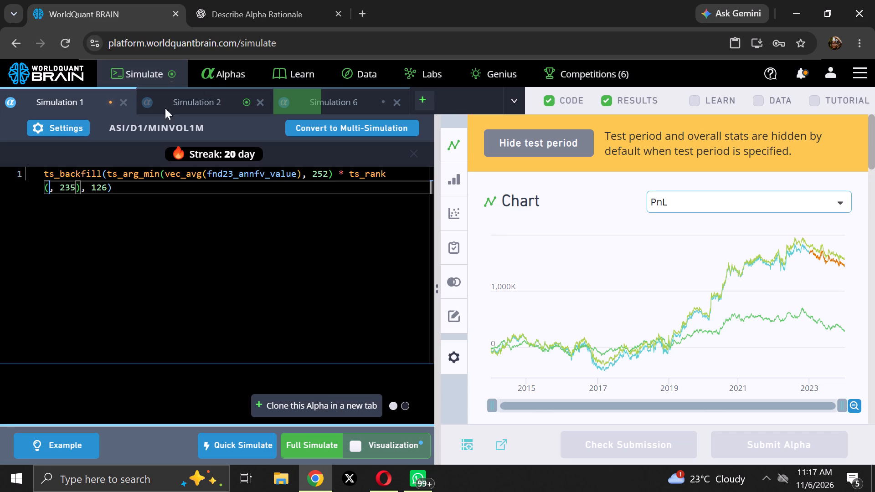
Close Simulation 1 and discard its unsimulated code changes.
click(123, 102)
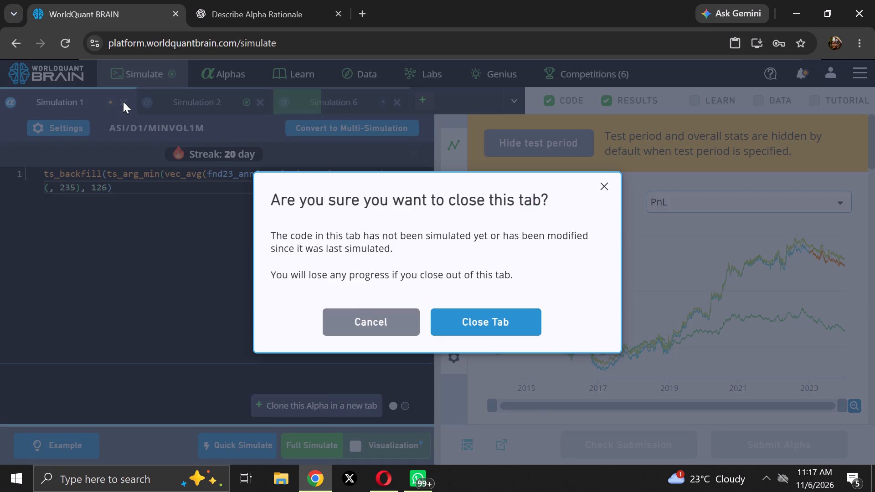
click(468, 327)
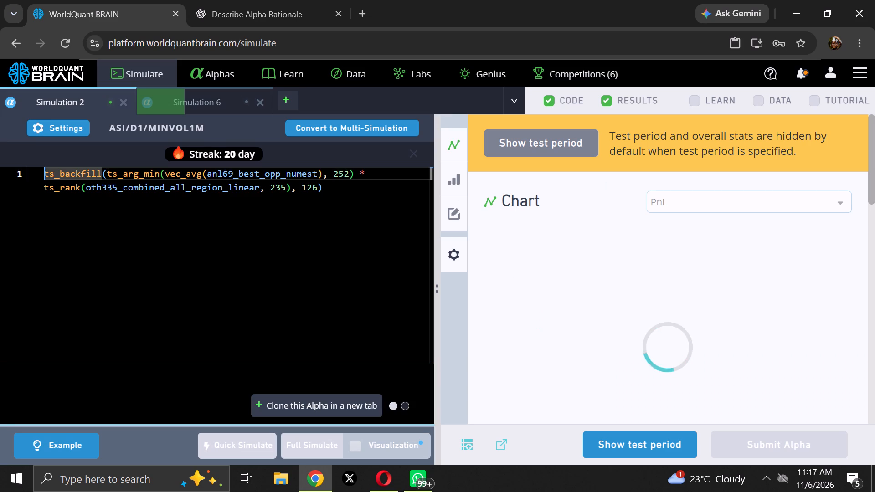
Show the test period for Simulation 2 and examine its IS Summary, risk-neutralized and investability-constrained data, and IS Testing Status.
click(611, 444)
scroll(691, 323, down, 3)
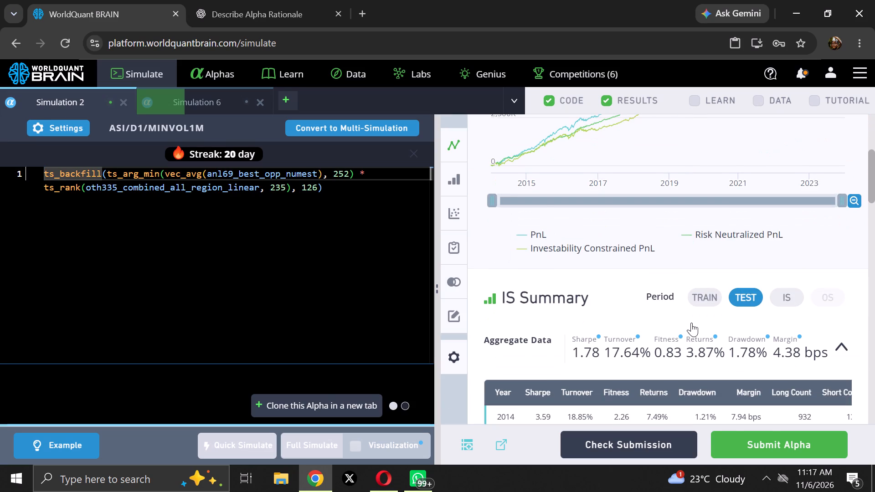
scroll(691, 323, down, 7)
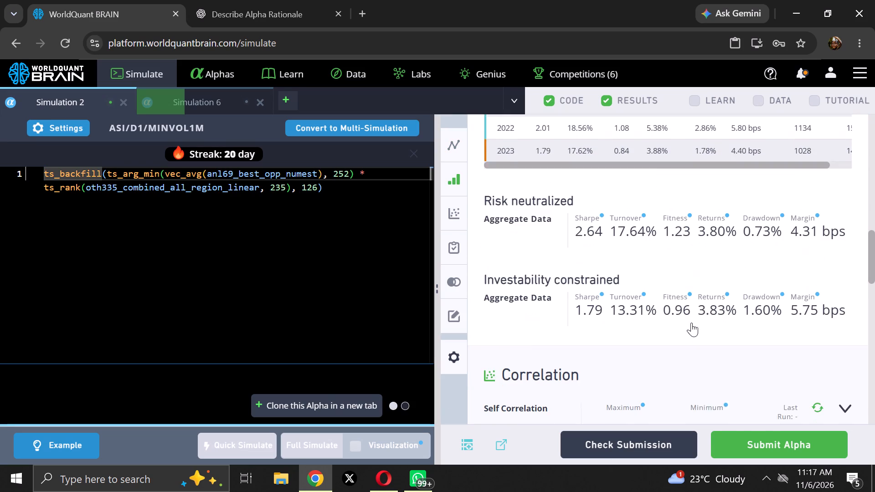
scroll(691, 323, down, 4)
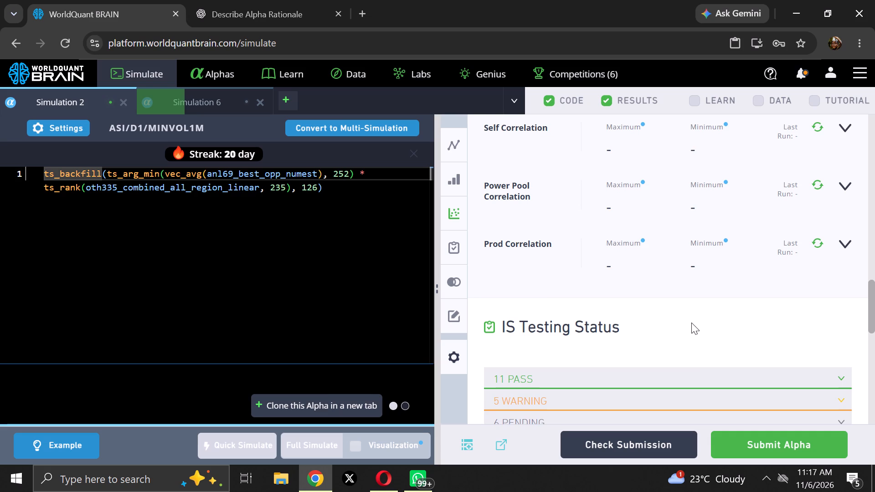
scroll(691, 323, down, 1)
Run the Prod, Power Pool and Self Correlation checks for Simulation 2.
scroll(697, 323, up, 2)
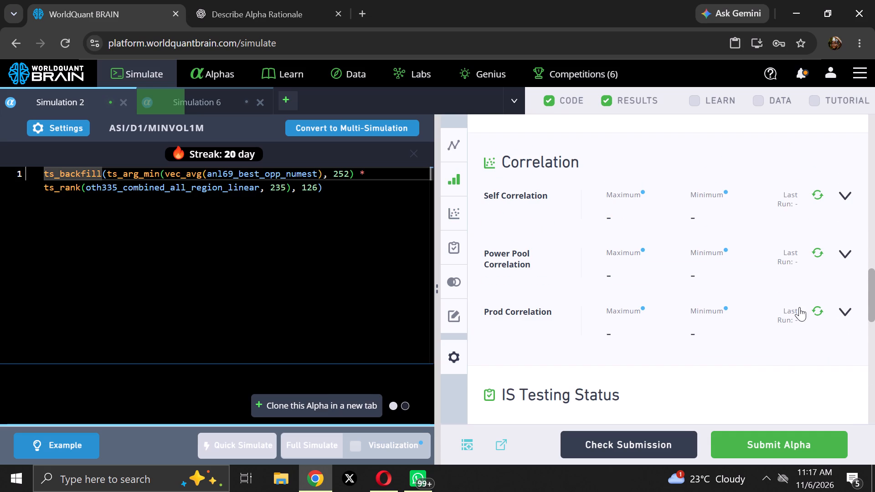
click(819, 308)
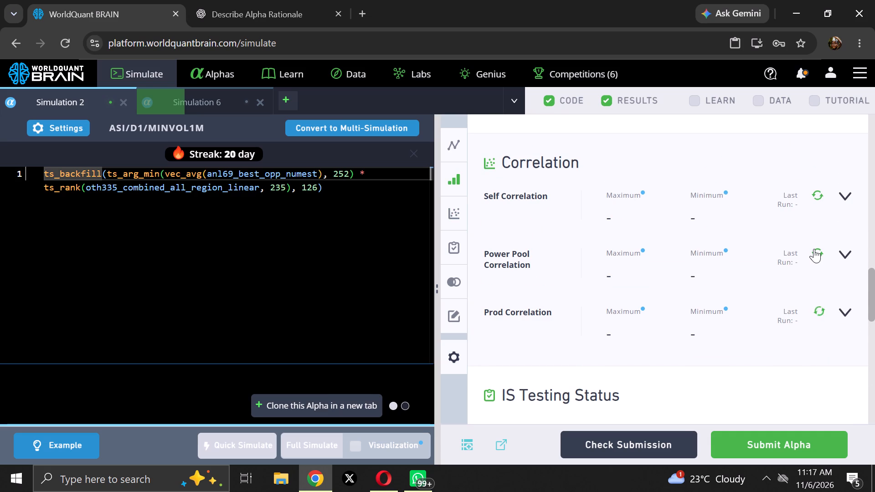
click(814, 249)
click(817, 198)
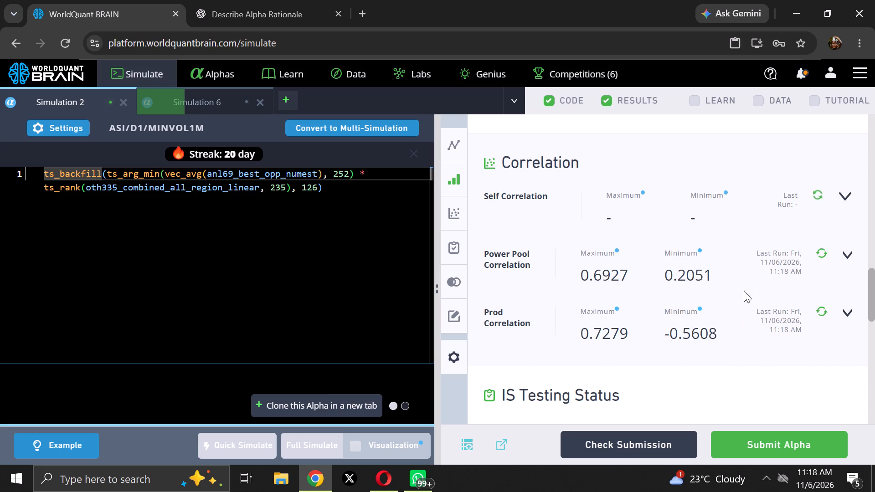
click(823, 251)
click(825, 196)
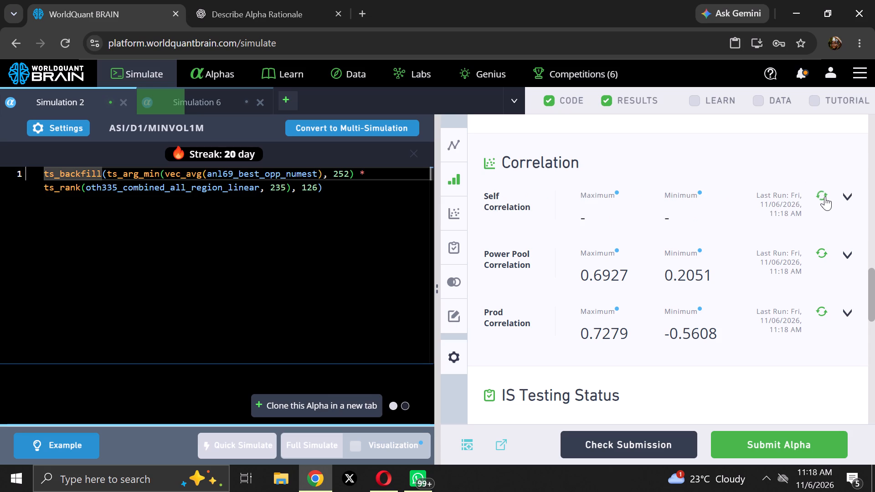
click(821, 196)
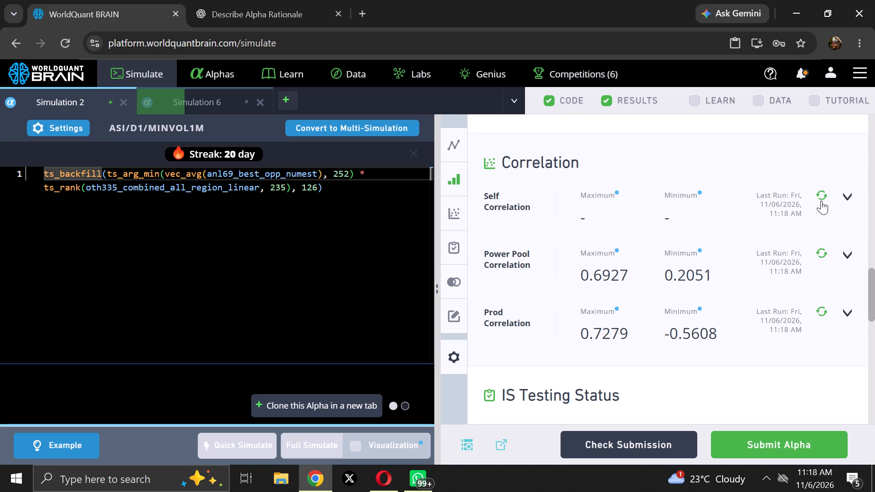
click(821, 195)
click(821, 195)
Expand the warnings under Simulation 2's IS Testing Status and examine them.
scroll(777, 287, down, 4)
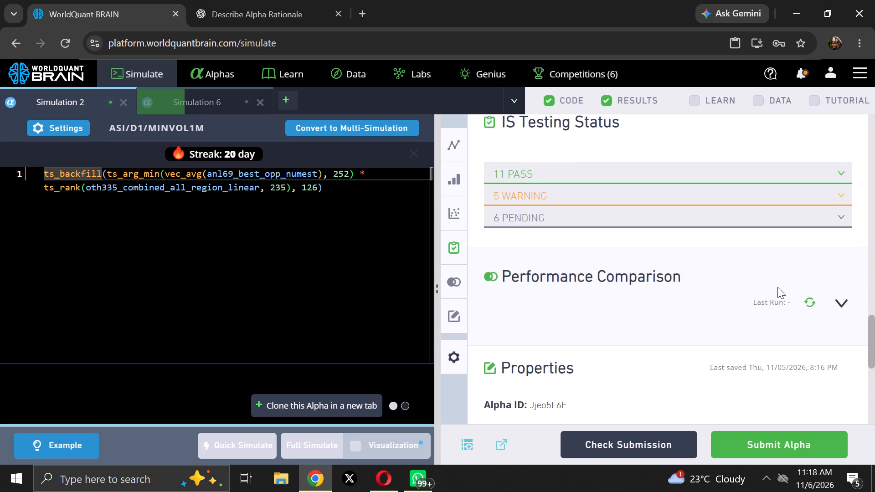
scroll(777, 287, down, 5)
scroll(777, 284, up, 4)
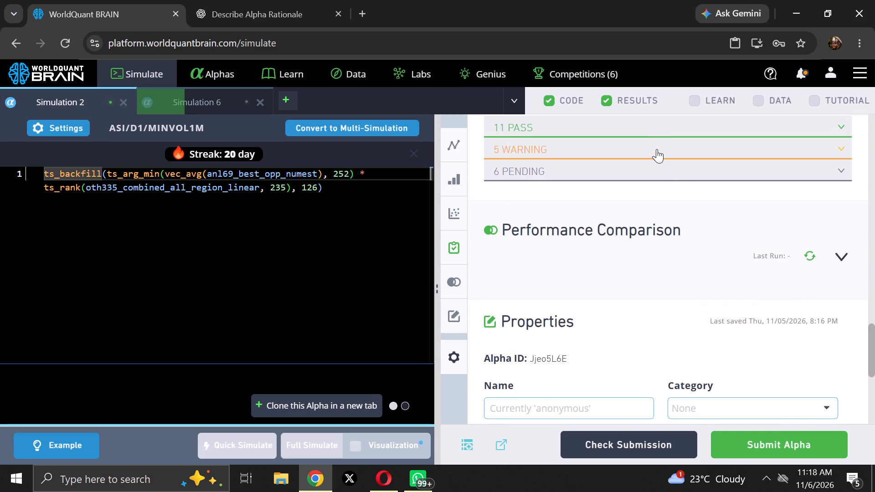
click(657, 149)
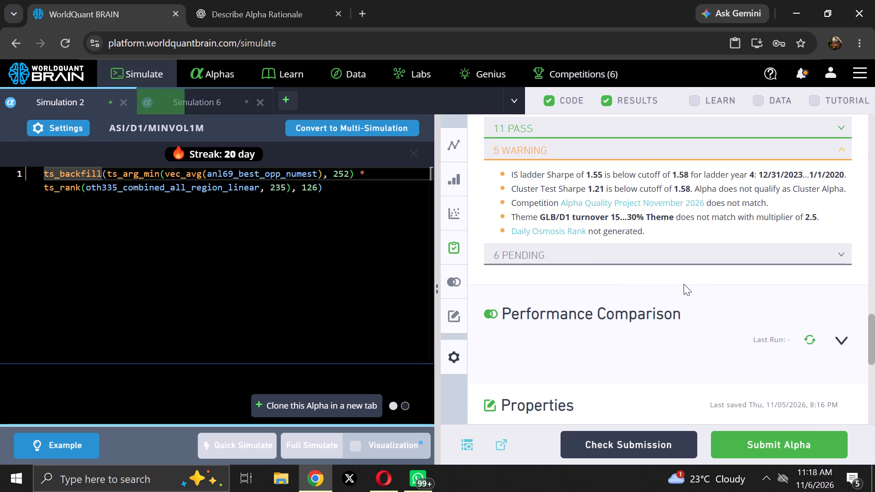
Review Simulation 2's alpha properties and existing description, and submit the alpha.
scroll(699, 285, down, 5)
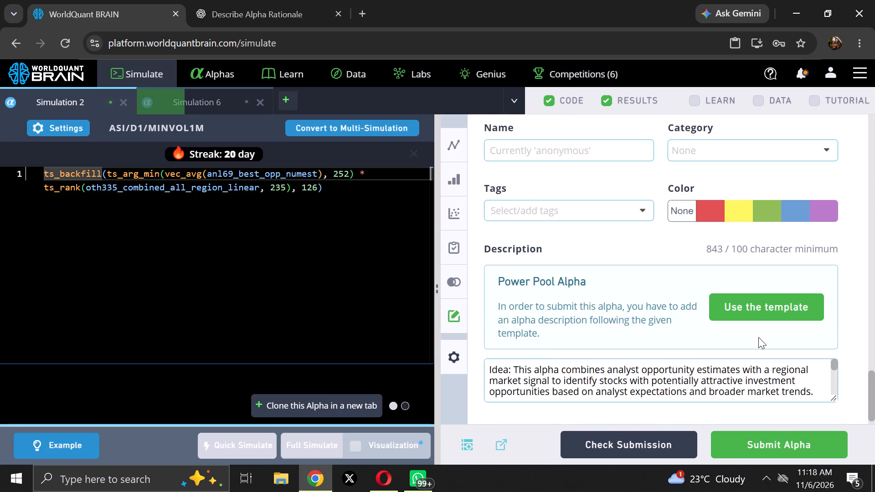
click(778, 439)
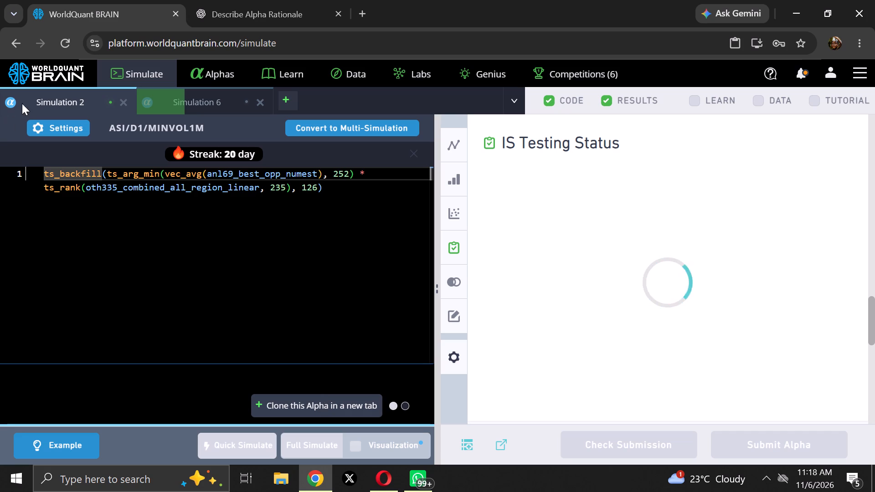
click(50, 130)
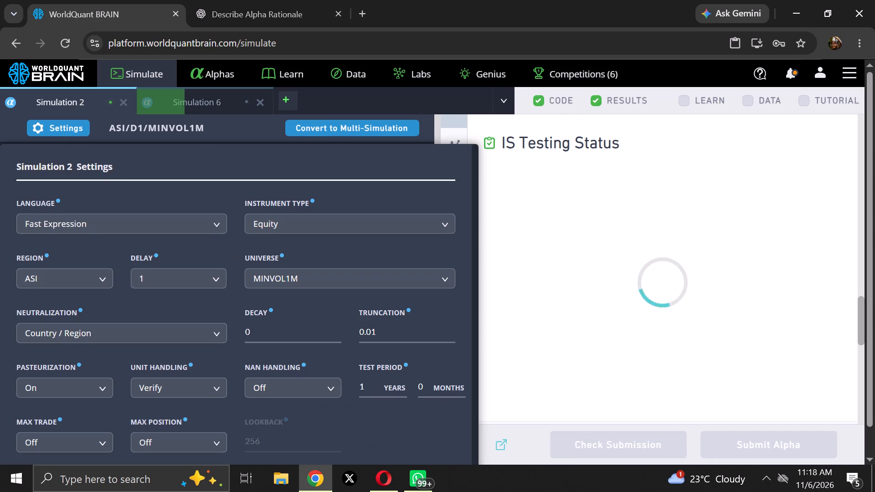
Review Simulation 2's settings and close them to return to the alpha expression.
click(60, 123)
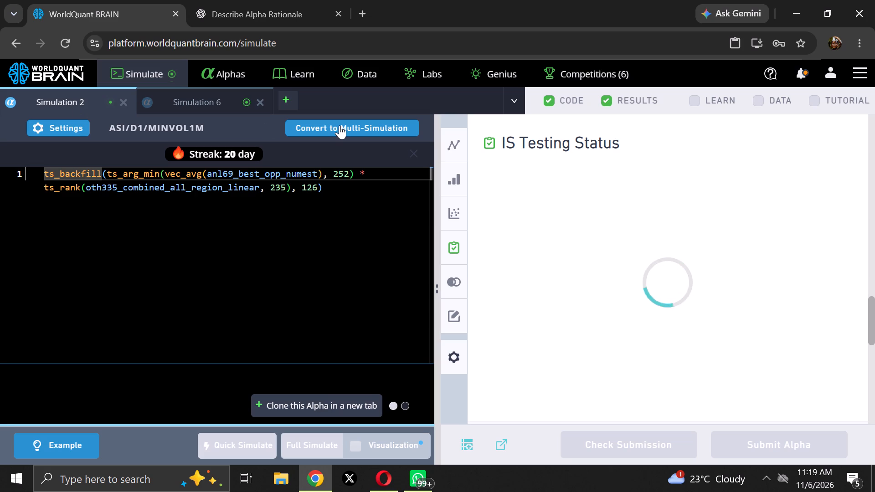
Show the test period for Simulation 6 and examine the failed tests under its IS Testing Status.
click(180, 100)
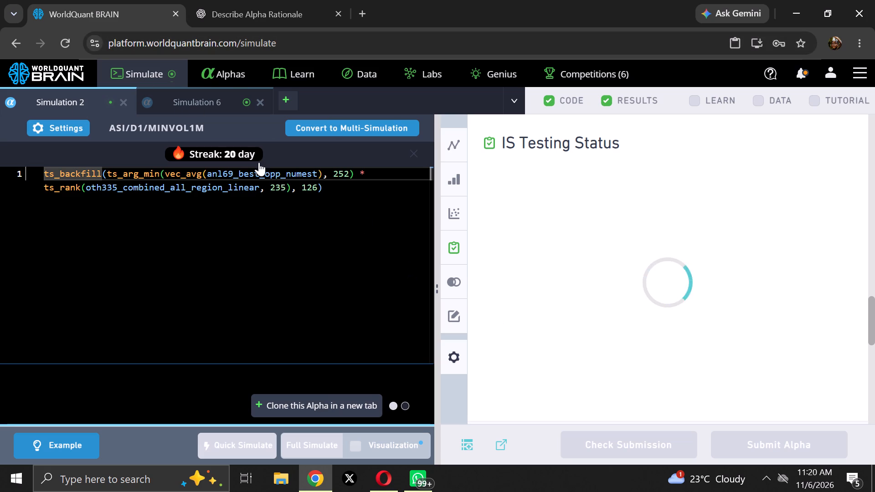
click(622, 444)
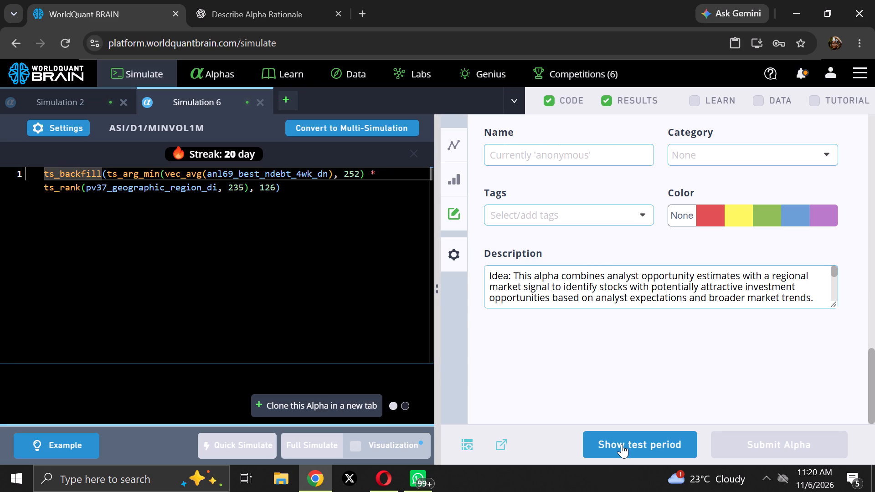
click(556, 346)
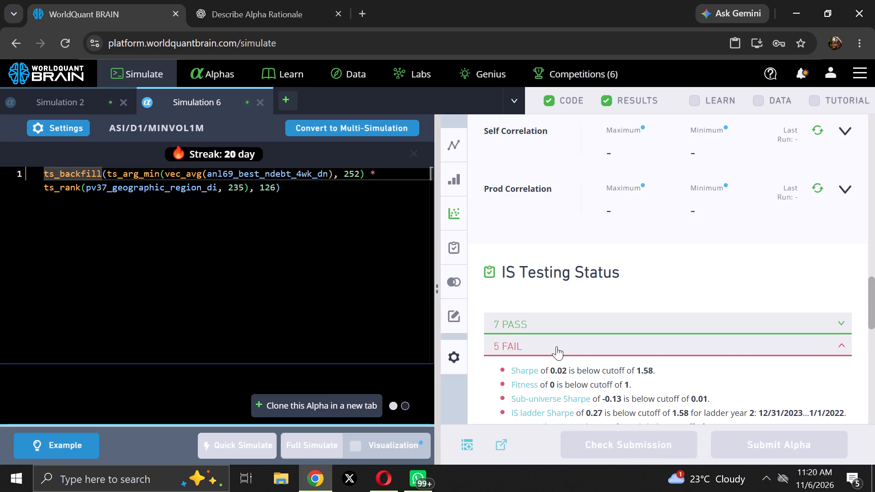
scroll(567, 371, down, 1)
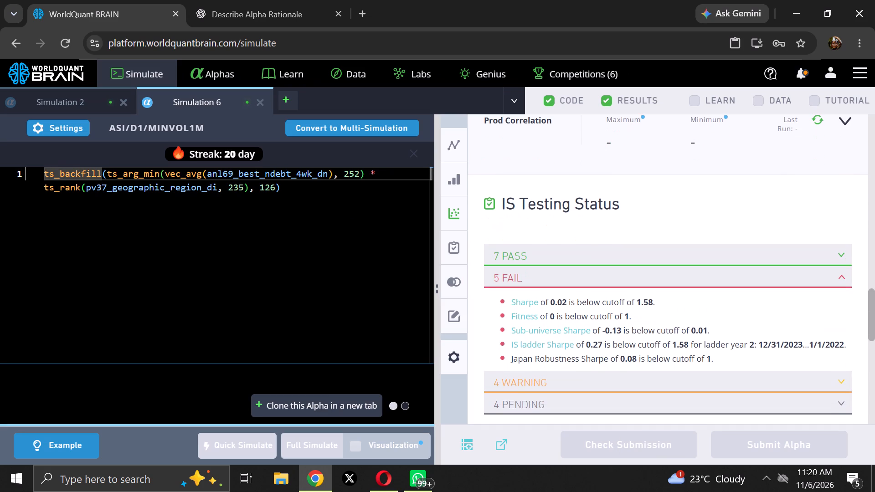
Set Simulation 6's neutralization to Industry, decay to 1 and truncation to 0.01, apply the settings, and run the full simulation.
click(54, 124)
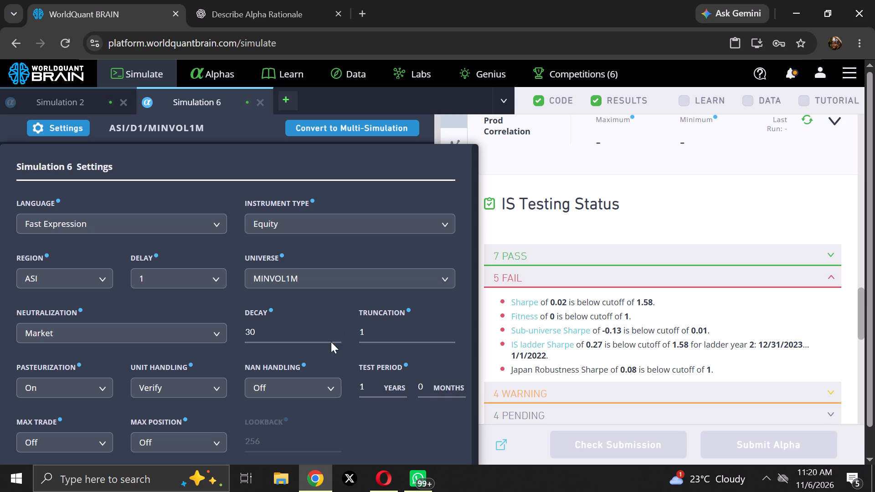
click(205, 330)
scroll(137, 436, down, 2)
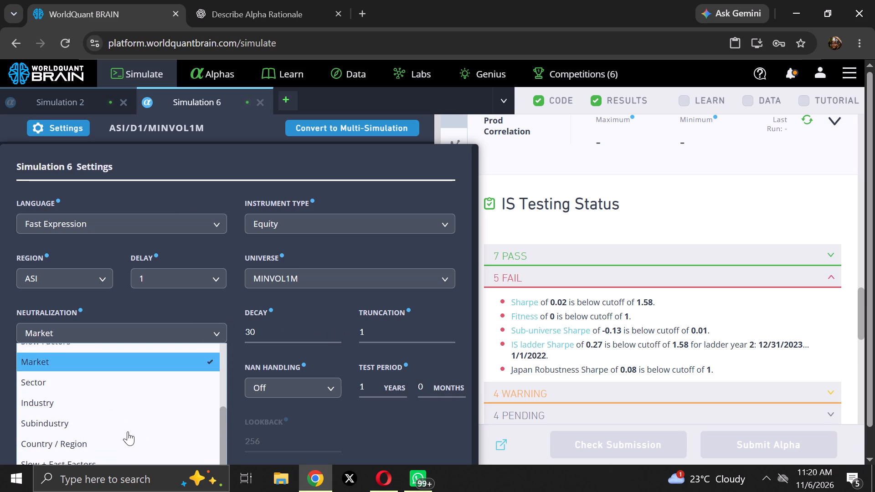
click(128, 398)
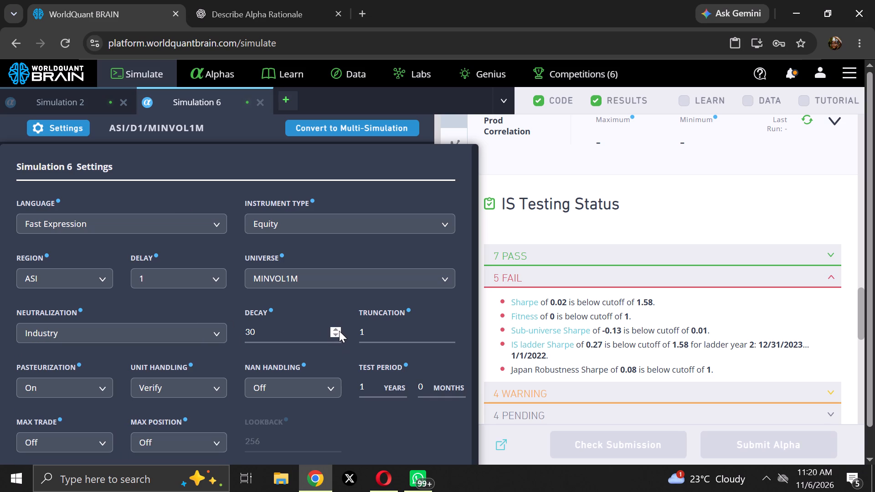
click(336, 332)
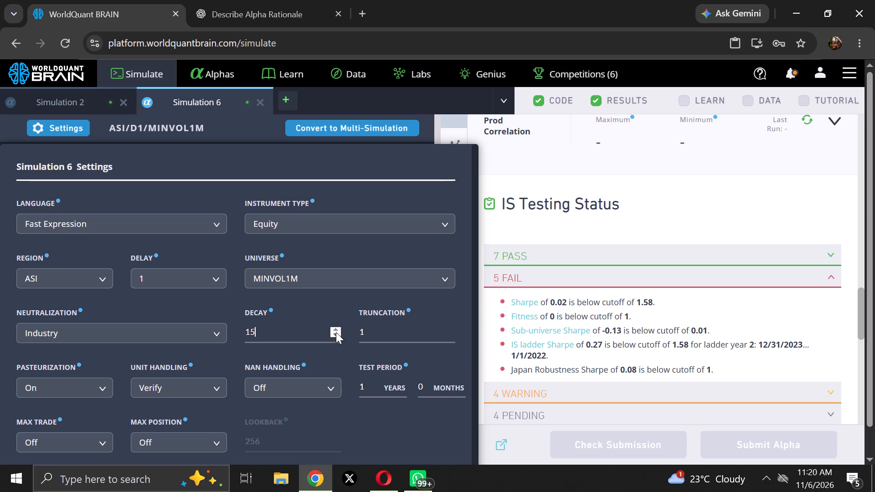
click(336, 332)
click(336, 332)
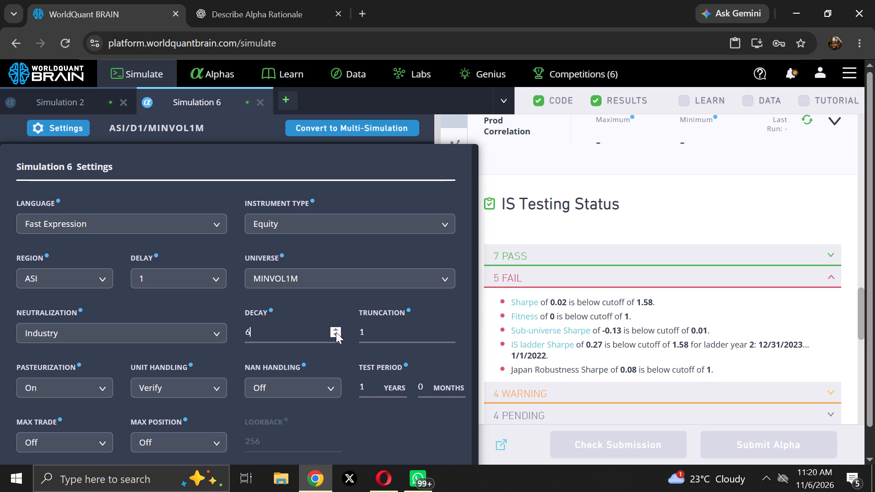
click(336, 332)
double_click(336, 332)
click(336, 332)
drag(447, 333, 447, 333)
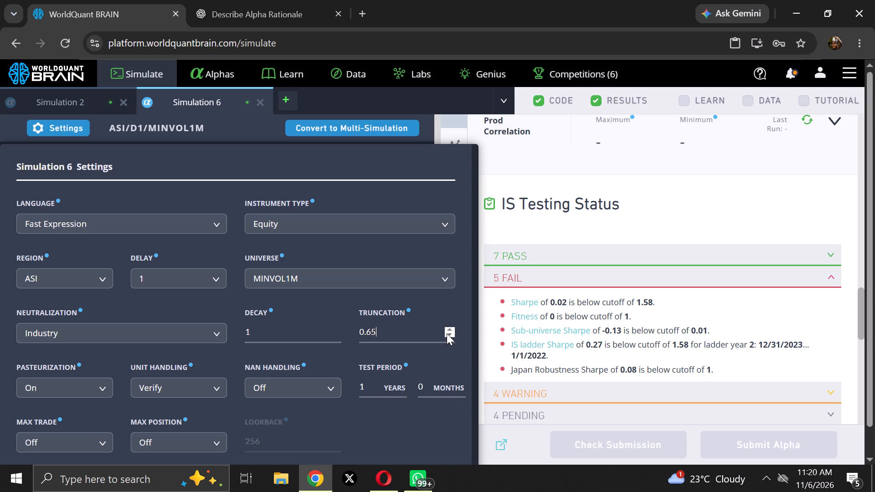
drag(447, 333, 448, 353)
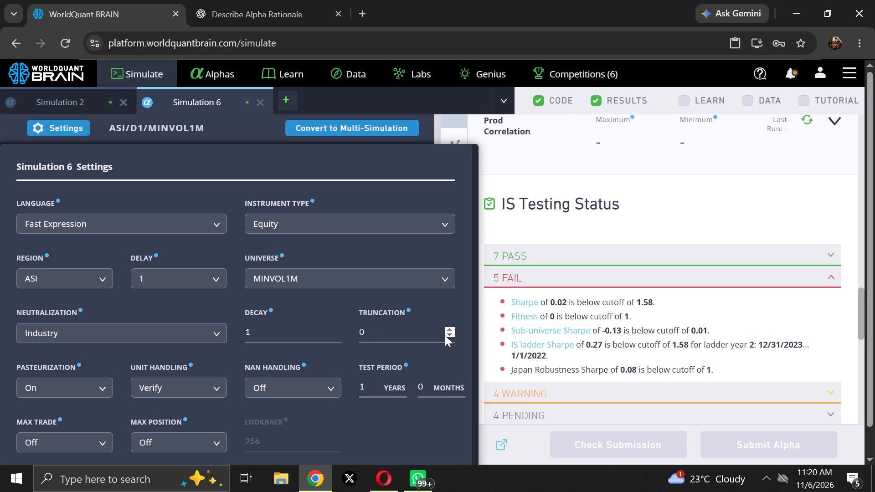
click(450, 331)
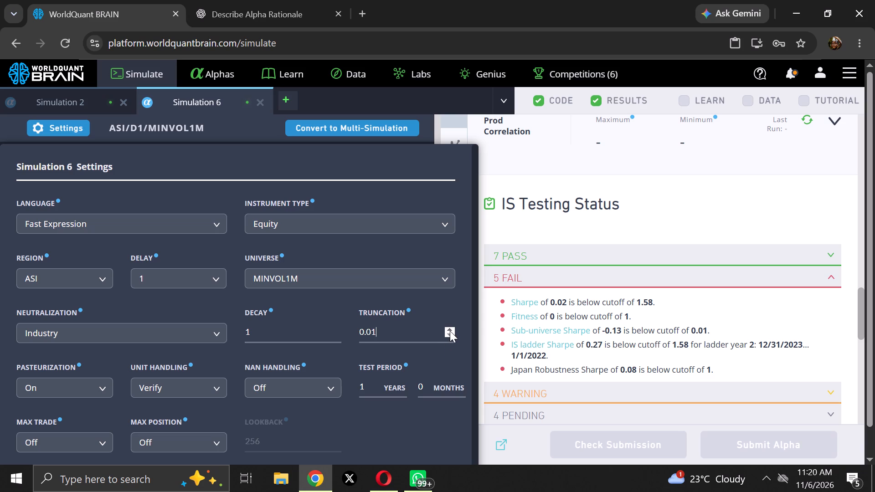
scroll(406, 445, down, 8)
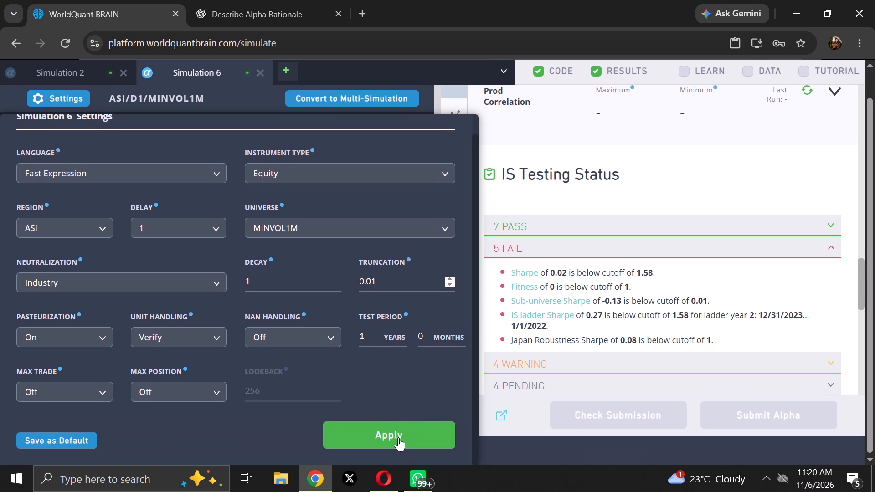
click(397, 435)
click(319, 445)
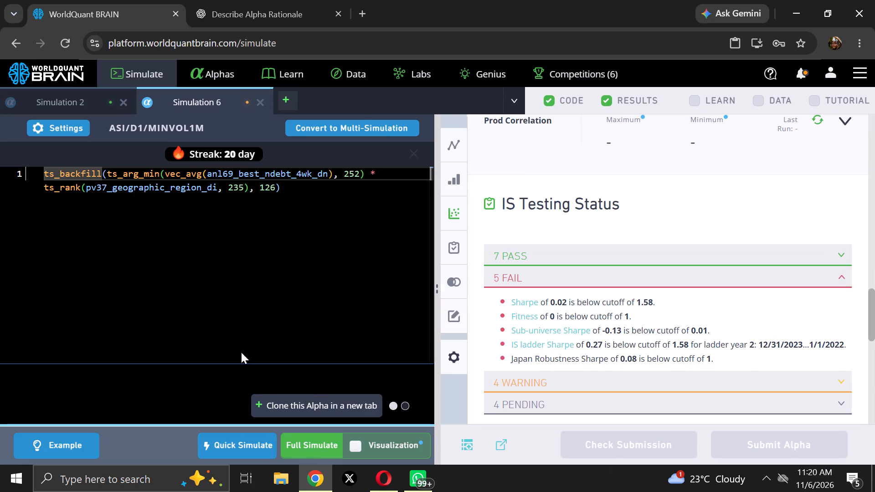
Return to Simulation 2 and examine the failed tests under its IS Testing Status.
click(46, 94)
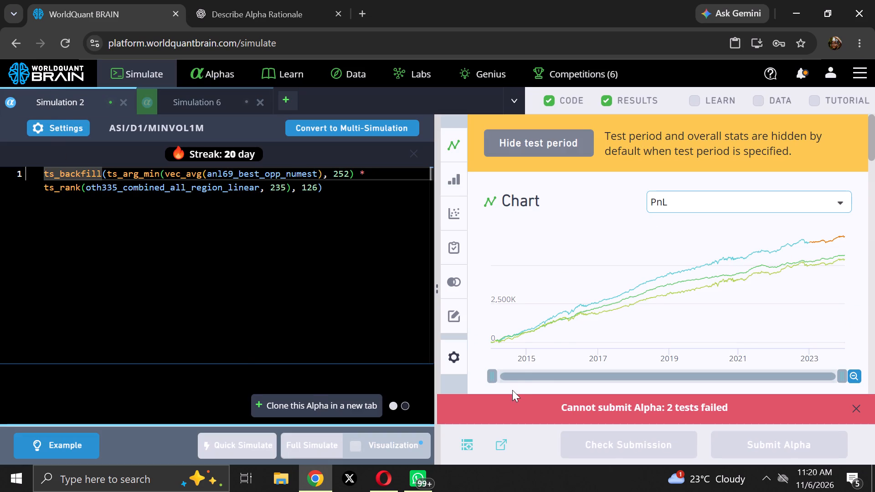
scroll(566, 295, down, 17)
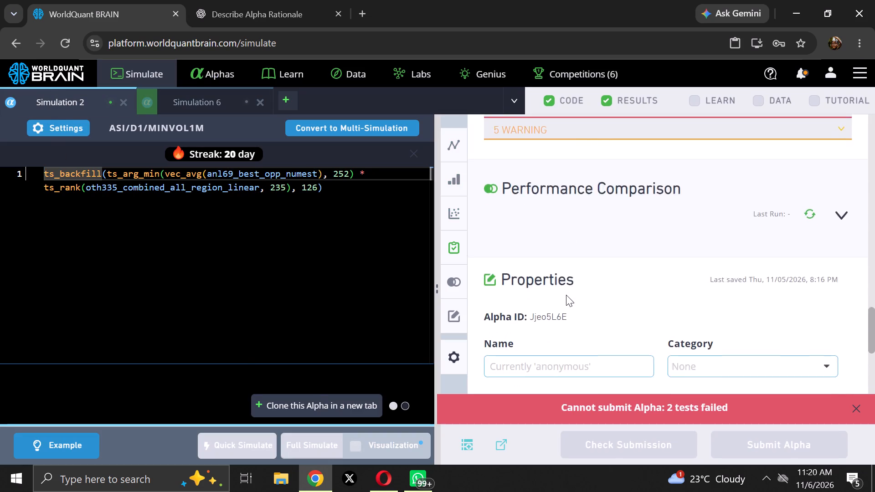
scroll(566, 295, up, 2)
click(546, 243)
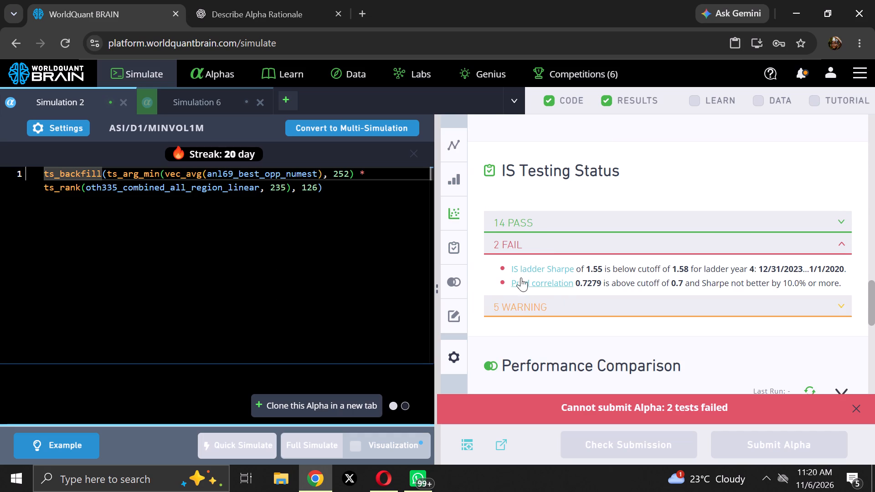
Set Simulation 2's truncation to 0.02 and decay to 1, apply the settings, and run the full simulation.
click(61, 131)
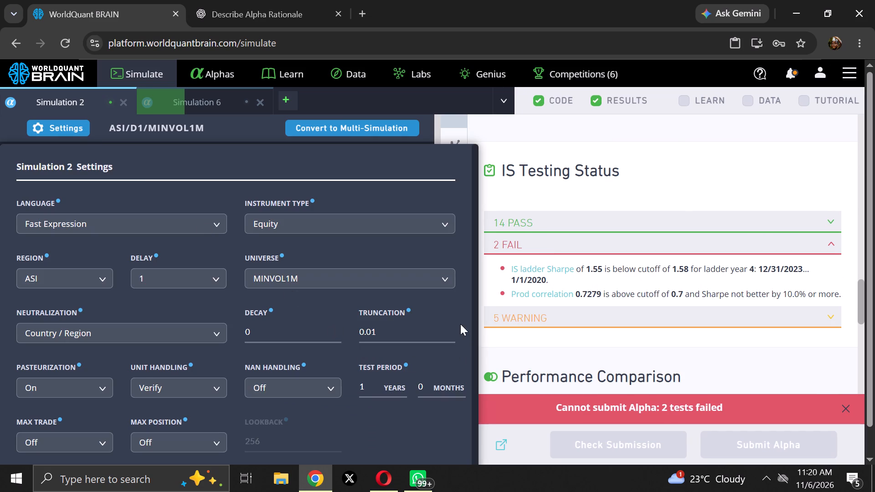
click(450, 327)
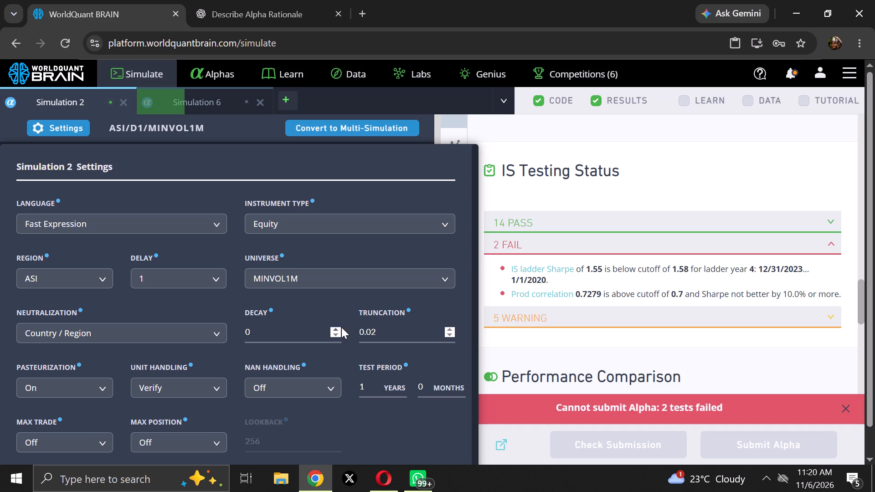
click(335, 327)
scroll(367, 421, down, 3)
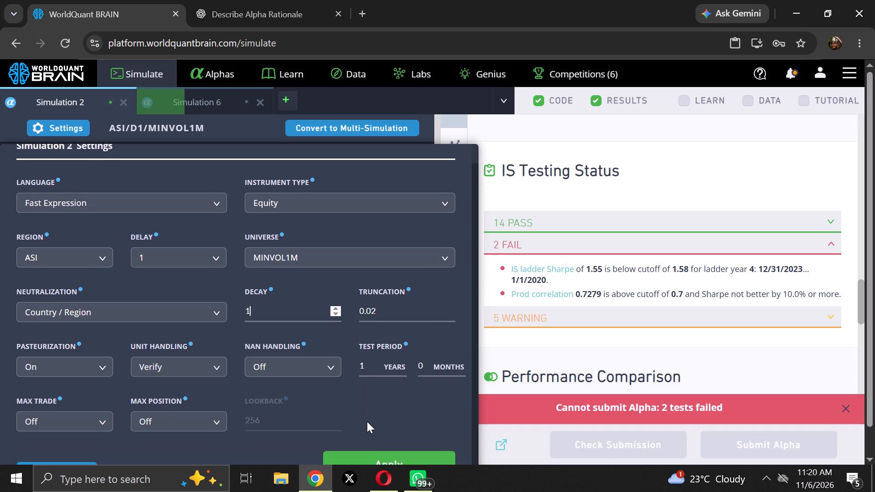
scroll(367, 421, down, 4)
click(387, 453)
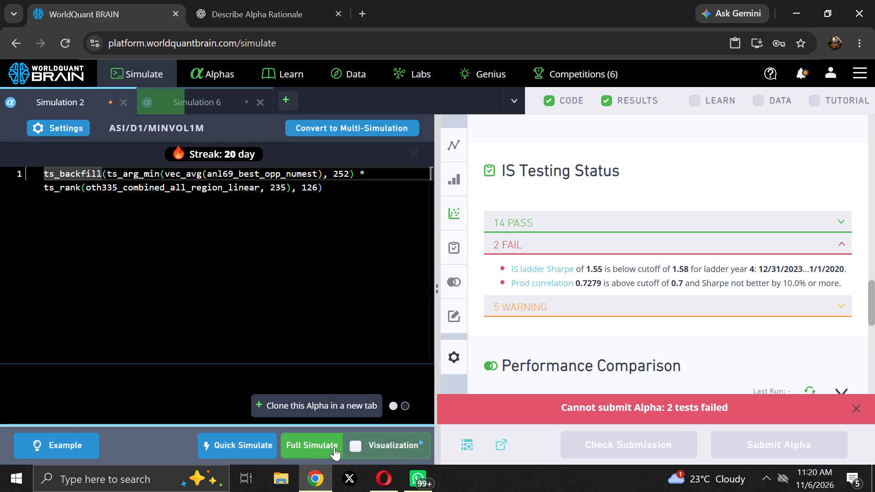
click(318, 442)
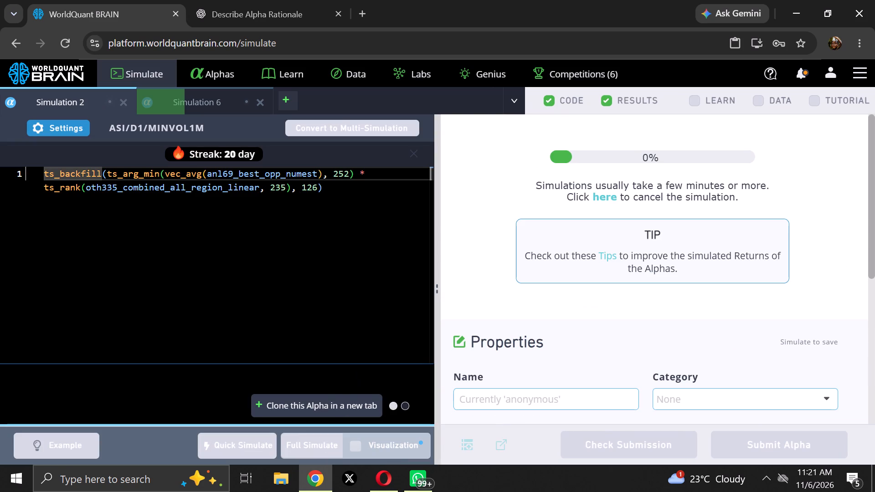
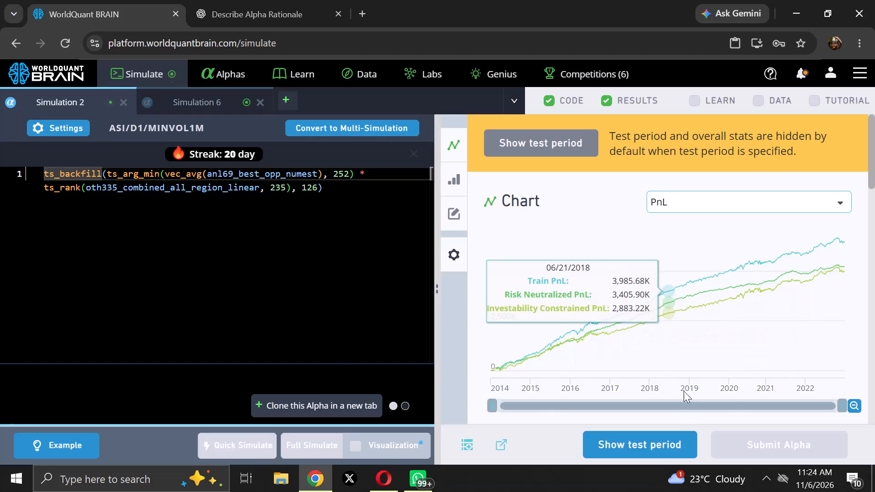
Show the test period for Simulation 2 and run its Prod, Power Pool and Self Correlation checks.
click(659, 441)
scroll(693, 364, down, 4)
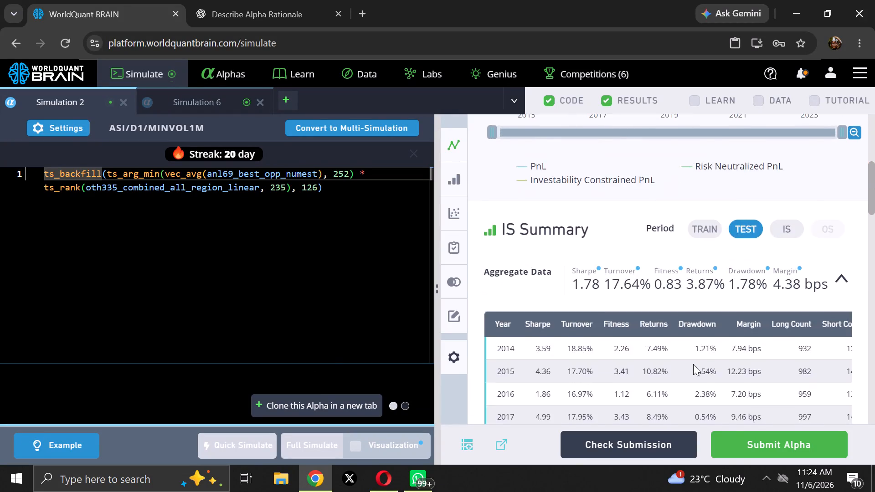
scroll(693, 364, down, 11)
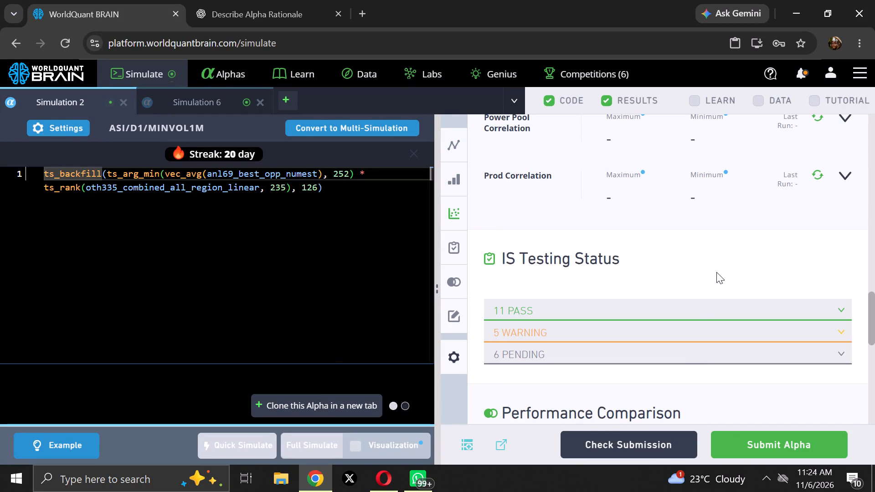
scroll(716, 272, up, 2)
click(818, 308)
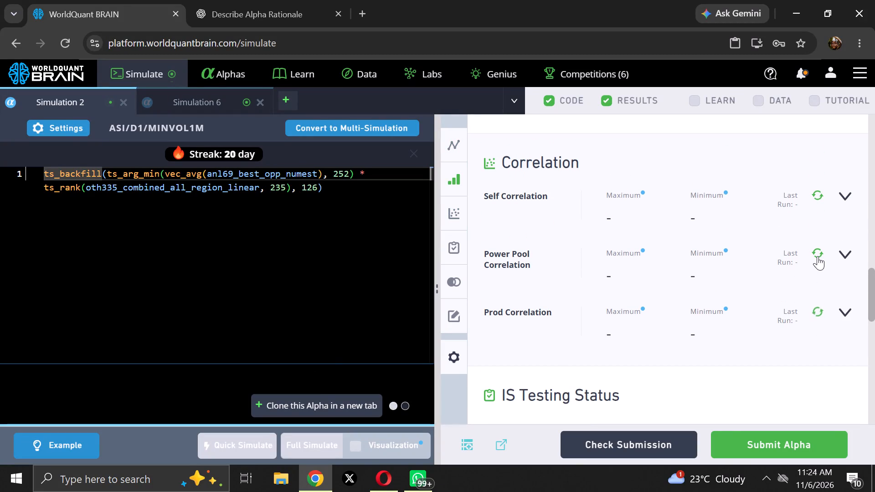
click(818, 256)
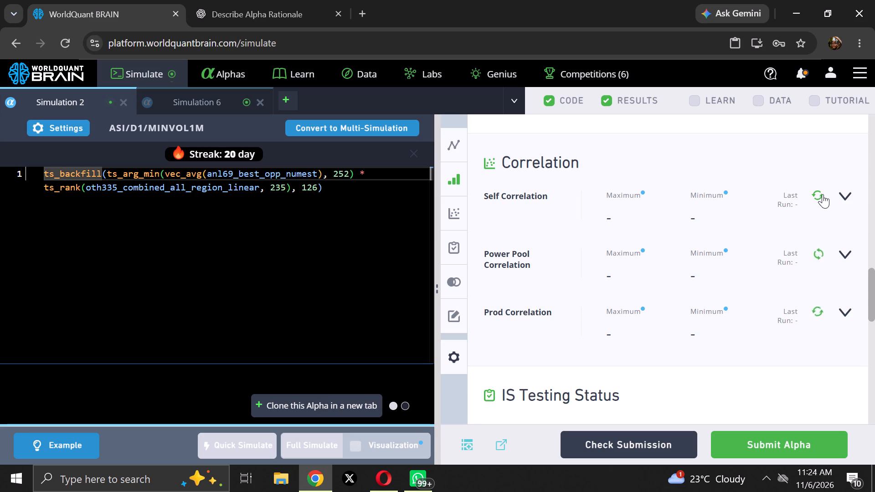
click(818, 194)
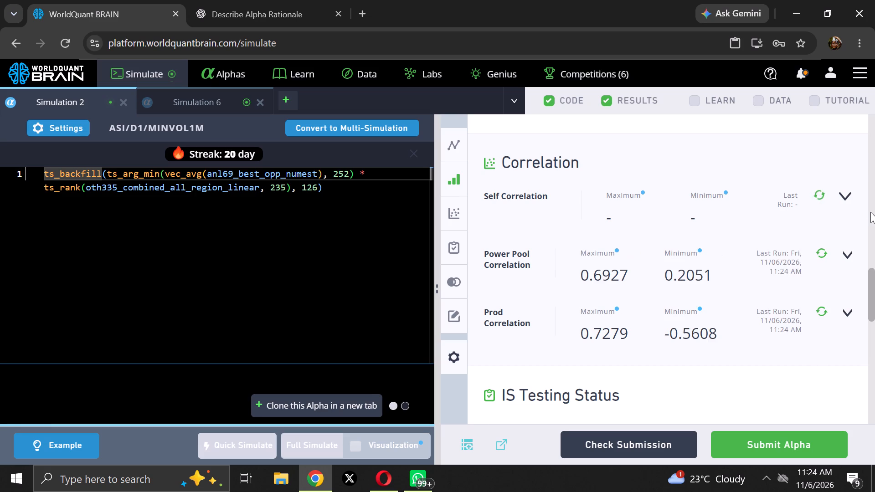
Switch Simulation 2's IS Summary to the IS period and examine its aggregate and yearly statistics.
scroll(859, 211, up, 2)
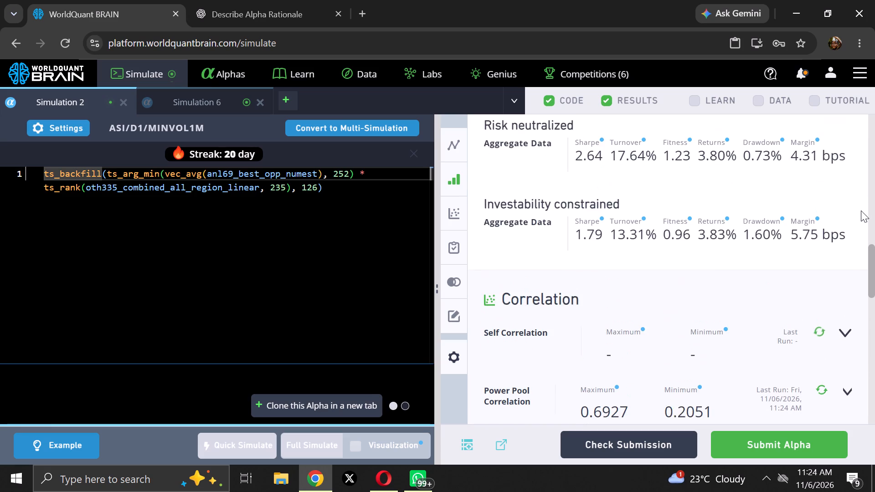
scroll(864, 177, up, 7)
scroll(670, 228, up, 1)
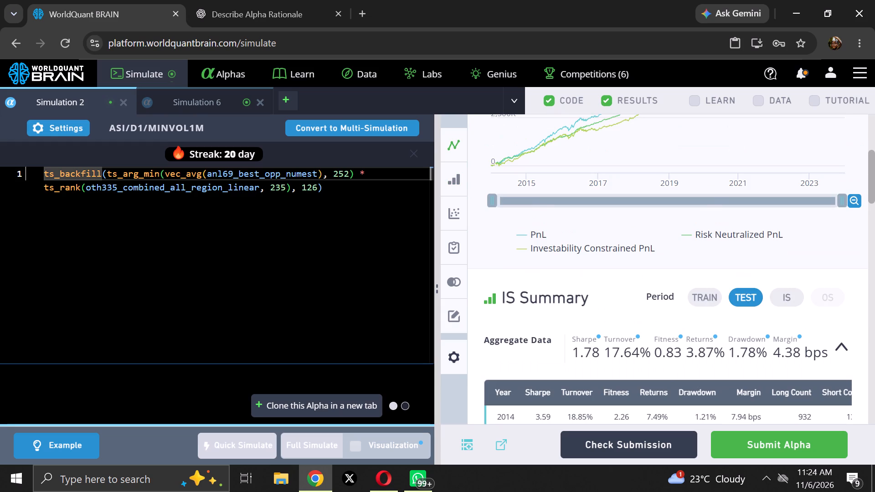
click(790, 293)
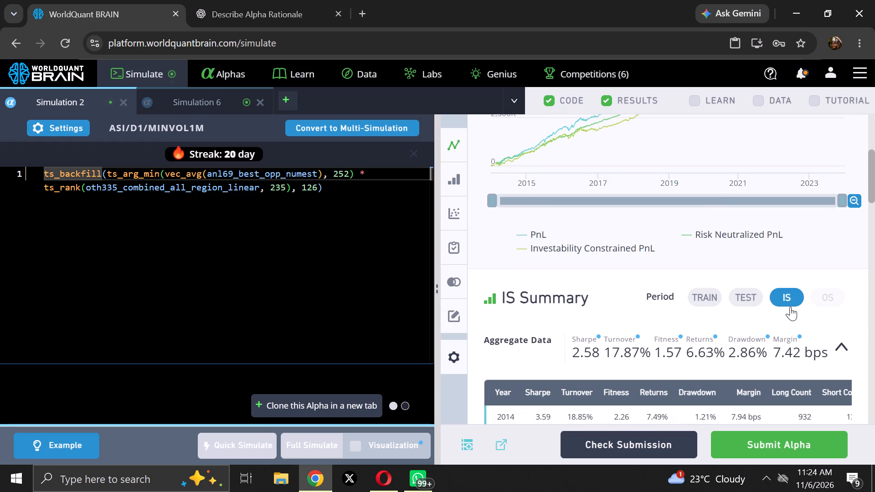
scroll(790, 358, down, 5)
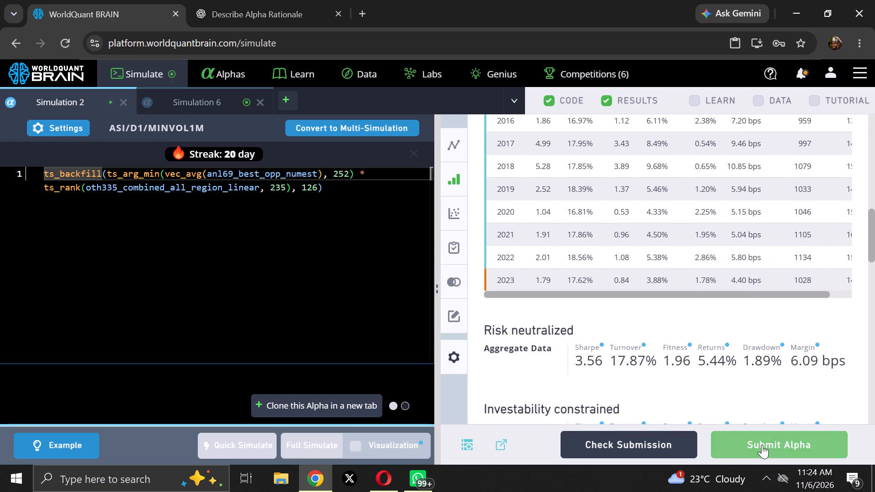
Submit Simulation 2's alpha.
click(762, 445)
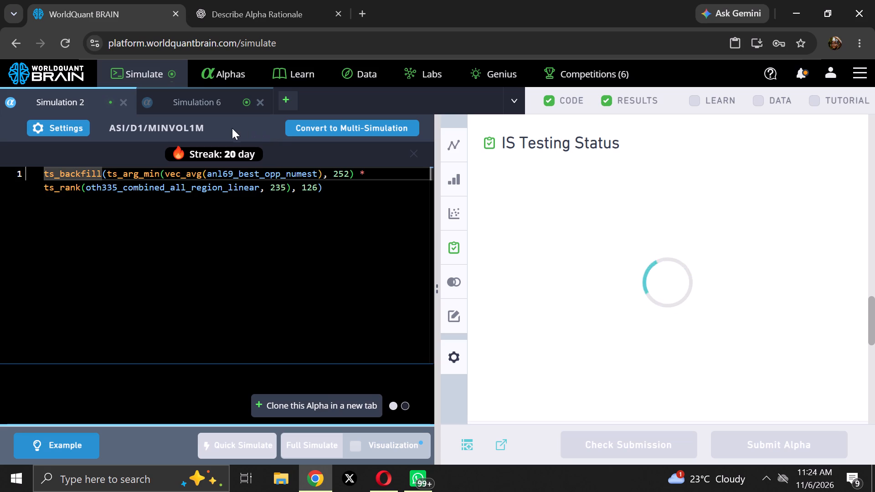
Switch to Simulation 6 and examine the failed tests in its IS Testing Status.
click(190, 90)
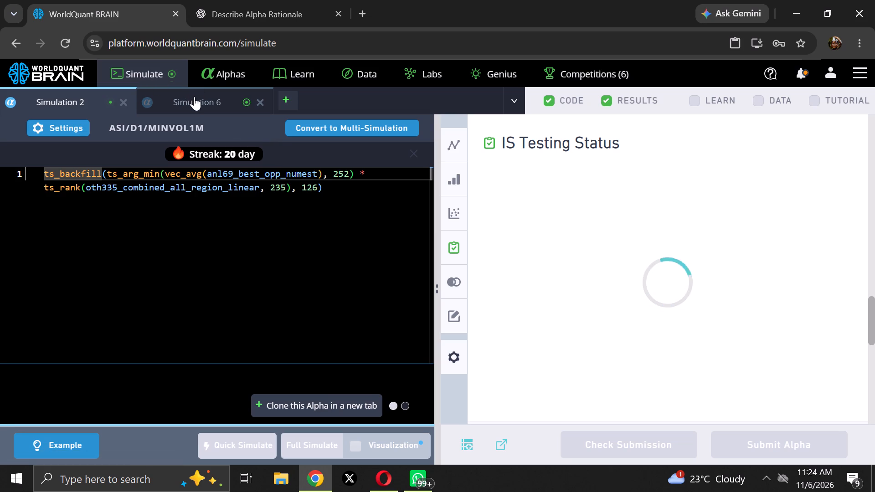
click(194, 97)
click(645, 442)
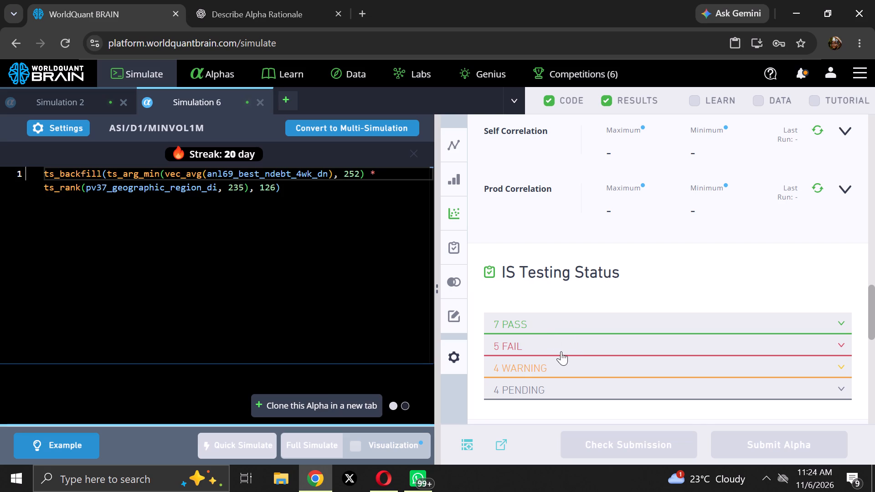
click(561, 351)
scroll(561, 351, down, 1)
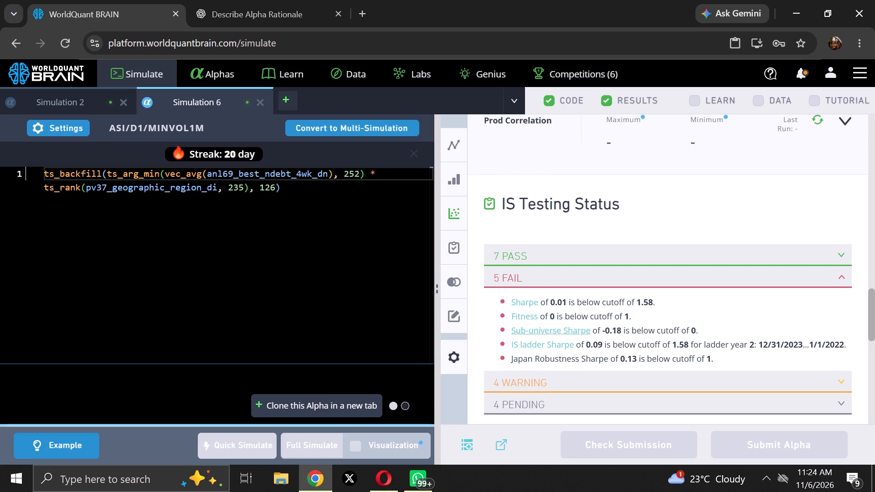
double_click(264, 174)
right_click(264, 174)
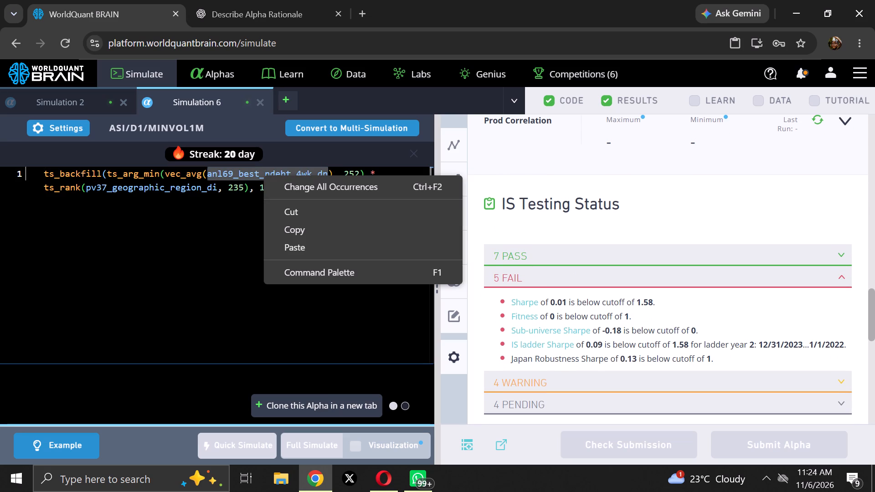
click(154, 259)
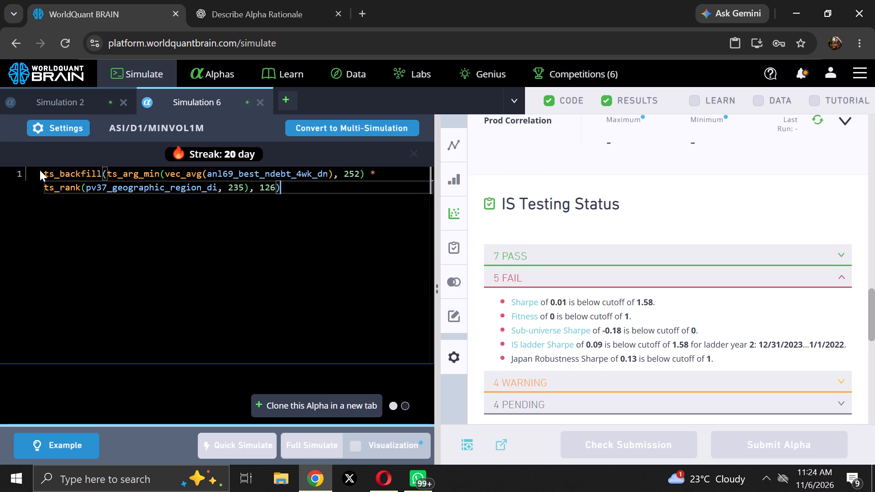
Copy "ts_backfill(ts_arg_min(vec_avg" from Simulation 6's expression and search the ASI, delay 1, MINVOL1M data for it.
drag(41, 170, 62, 171)
drag(44, 172, 48, 172)
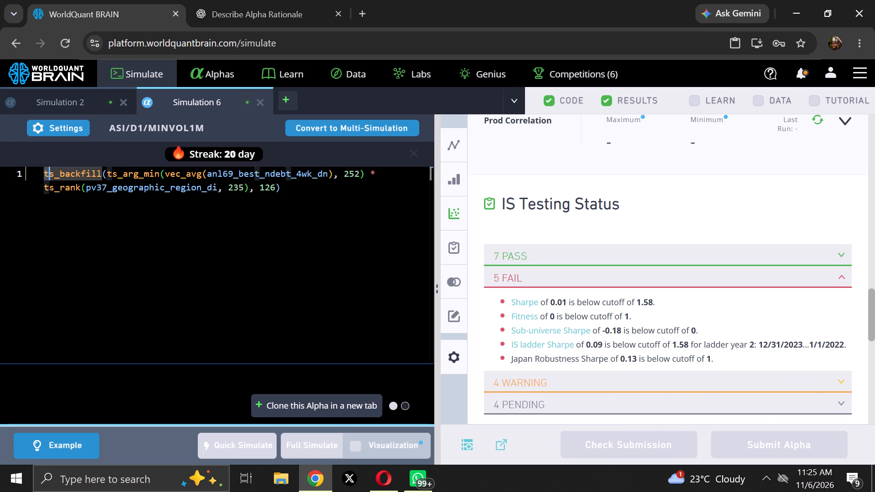
drag(48, 172, 181, 175)
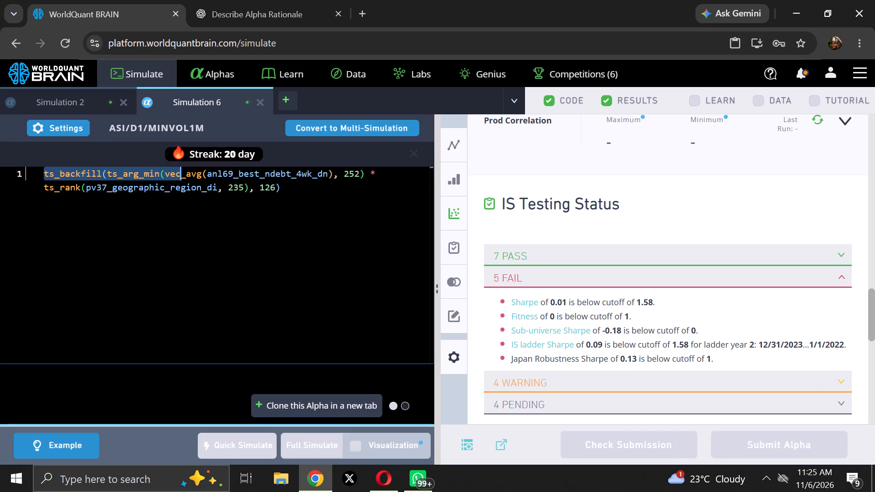
drag(181, 175, 199, 175)
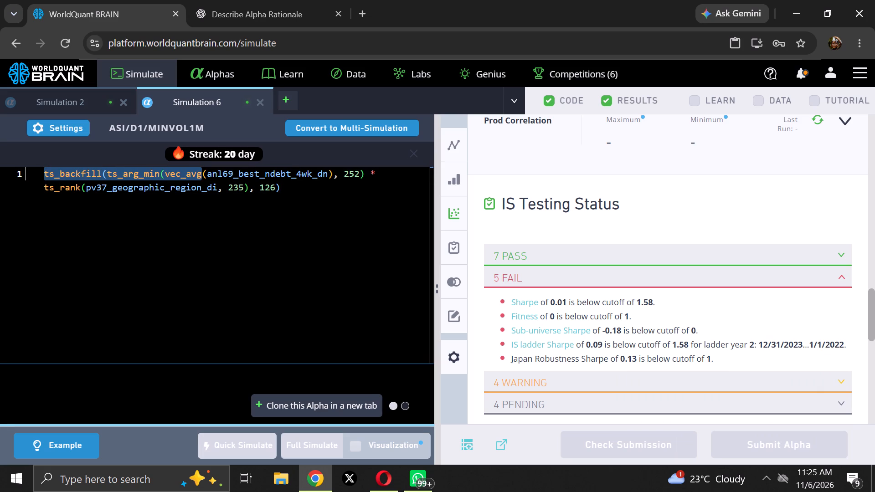
drag(199, 175, 237, 233)
right_click(199, 175)
click(361, 73)
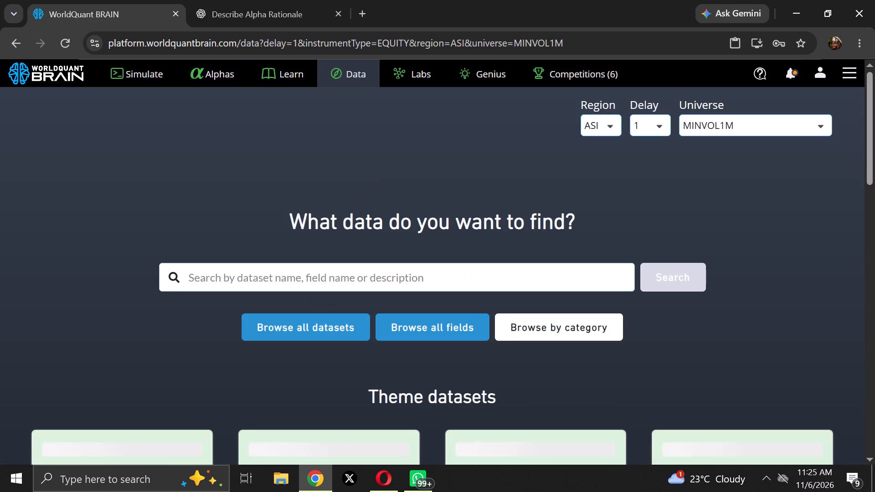
right_click(226, 270)
click(262, 306)
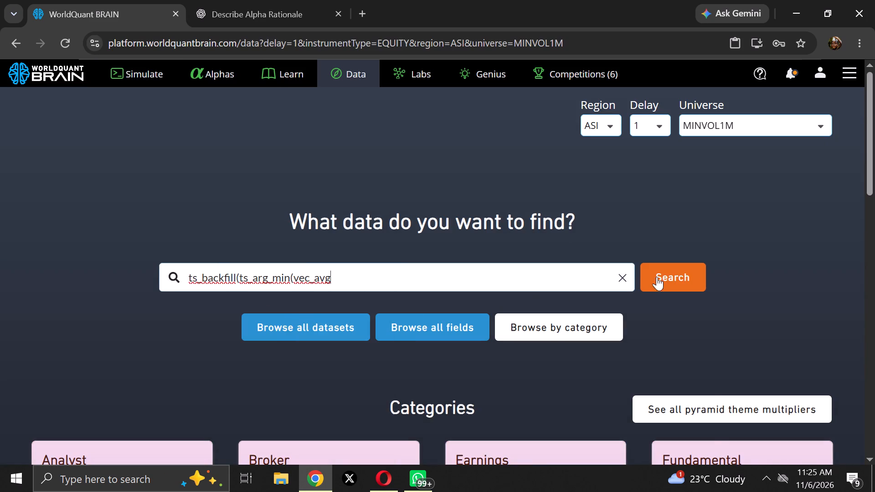
click(683, 275)
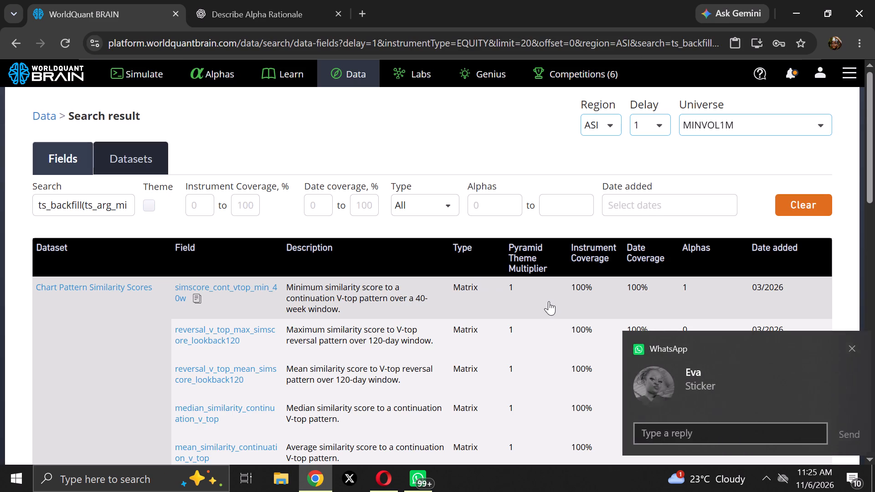
Copy the field name mean_similarity_continuation_v_top from the Chart Pattern Similarity Scores dataset in the search results.
scroll(483, 304, down, 2)
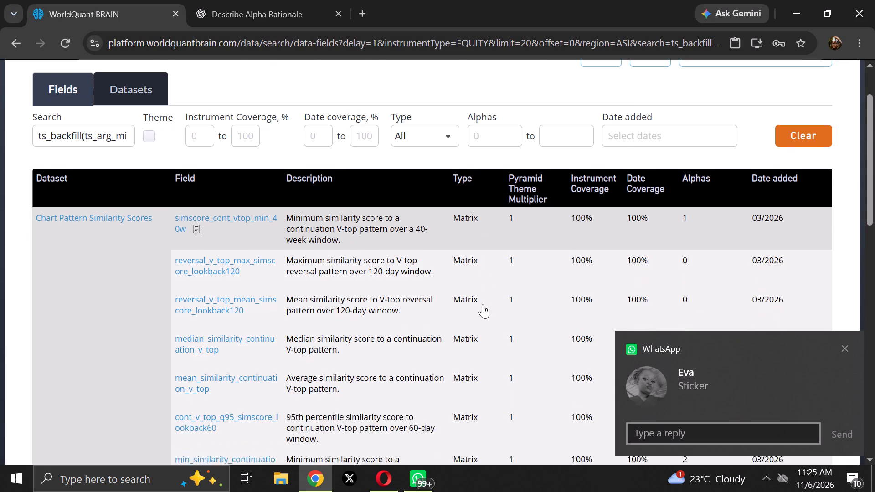
scroll(483, 304, down, 2)
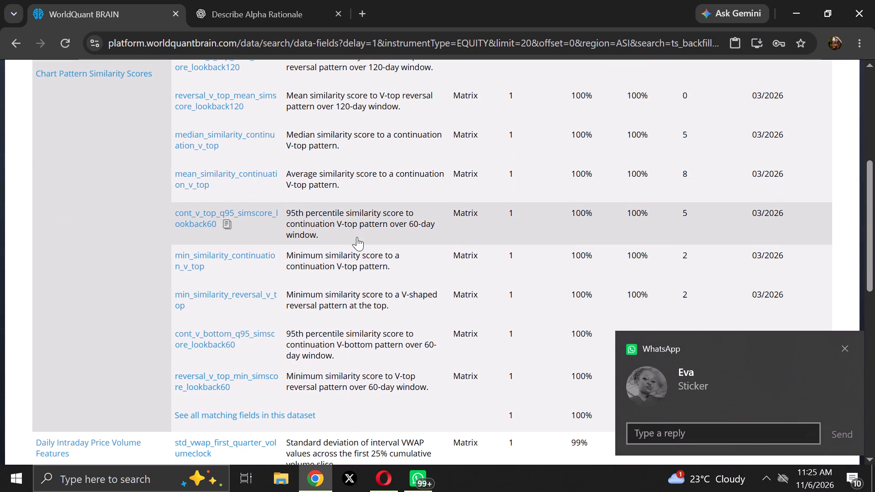
click(221, 184)
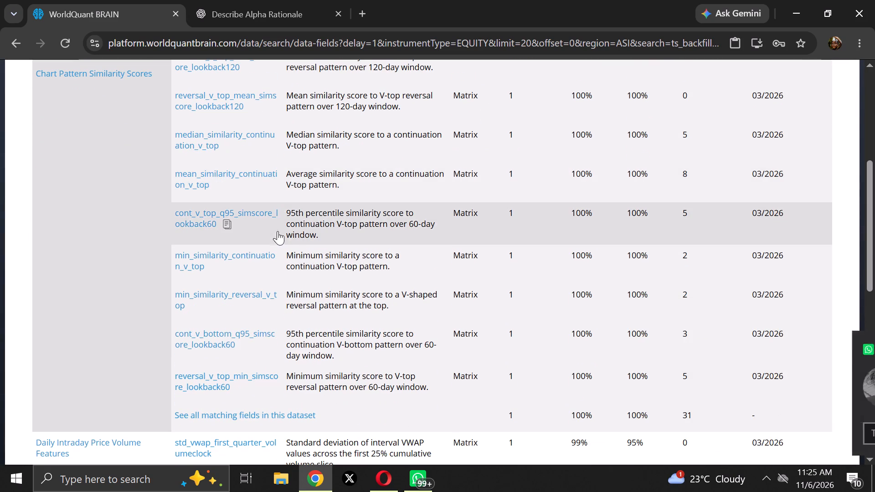
scroll(288, 225, up, 5)
Return to Simulation 6 and delete "ts_backfill(ts_arg_min(vec_avg" from the start of its expression.
click(138, 69)
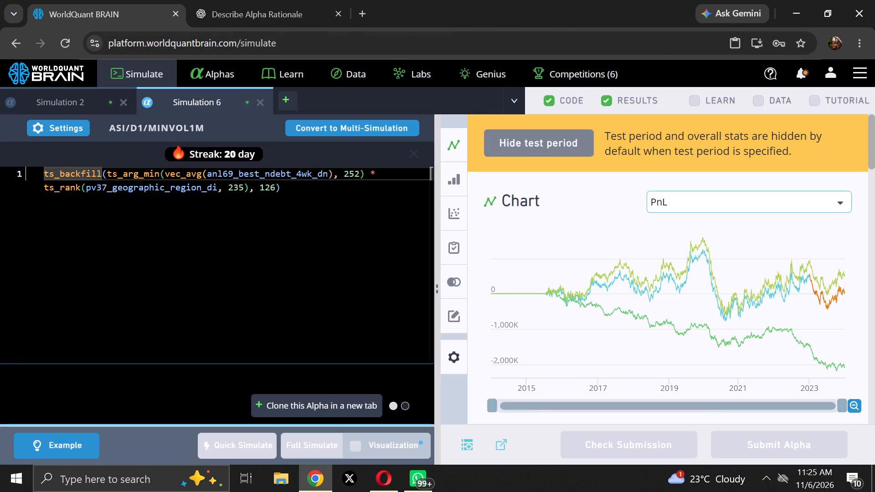
drag(41, 170, 76, 176)
drag(76, 176, 199, 175)
drag(199, 175, 181, 175)
drag(42, 169, 54, 173)
drag(54, 173, 11, 278)
drag(11, 278, 39, 168)
drag(39, 168, 44, 172)
drag(44, 172, 136, 169)
drag(201, 172, 101, 166)
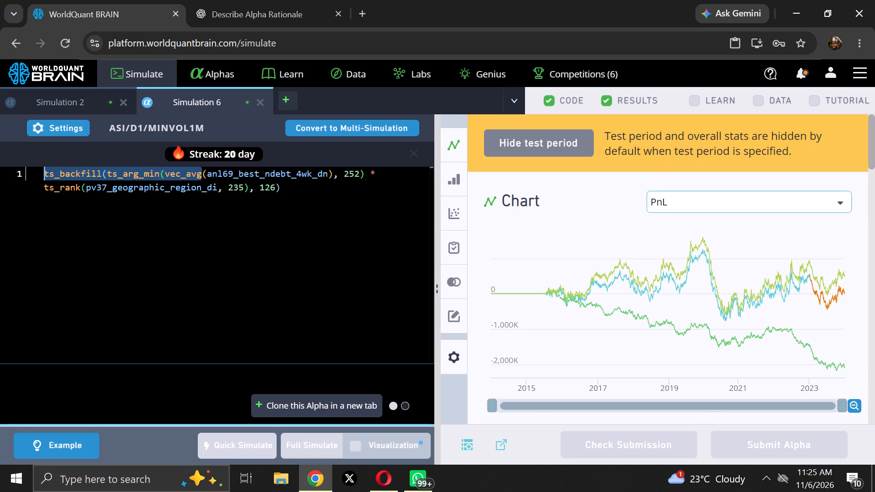
drag(101, 166, 42, 170)
drag(42, 170, 46, 174)
drag(46, 174, 46, 173)
key(BackSpace)
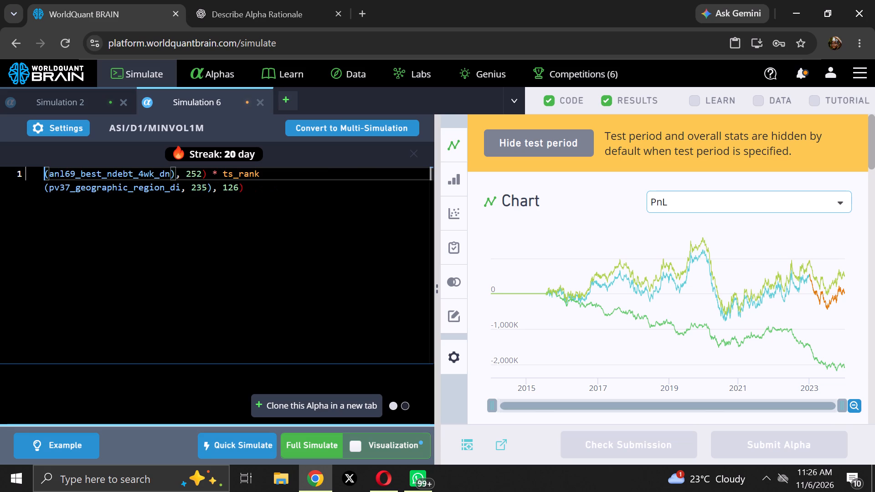
Paste mean_similarity_continuation_v_top at the start of the expression, directly before "(anl69_best_ndebt_4wk_dn)".
drag(46, 173, 40, 170)
right_click(40, 170)
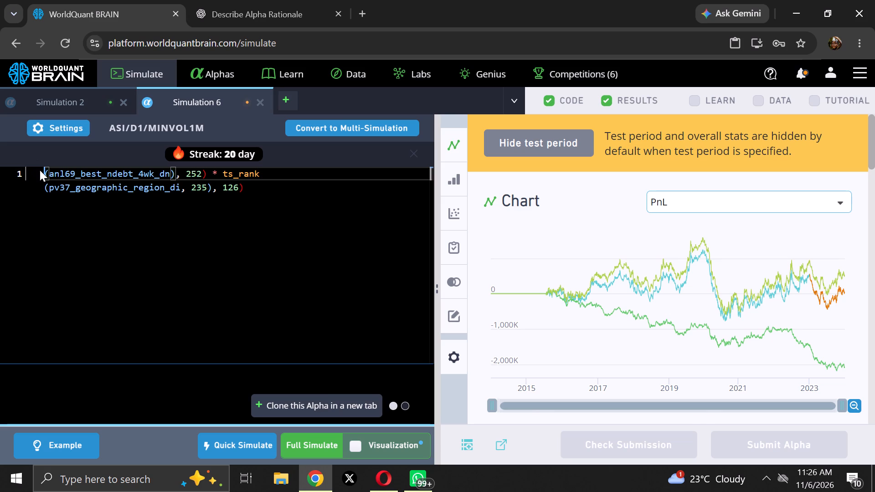
drag(40, 170, 43, 174)
right_click(43, 174)
drag(43, 174, 45, 170)
drag(45, 170, 44, 173)
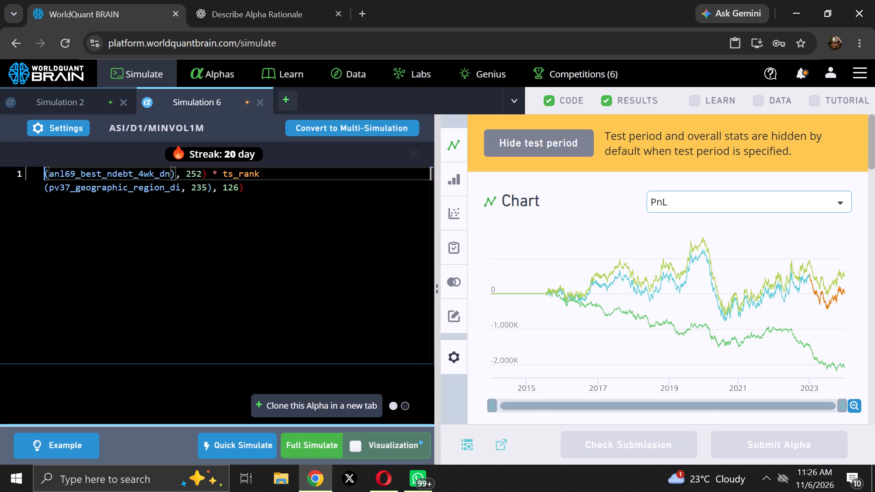
drag(44, 173, 83, 248)
right_click(44, 173)
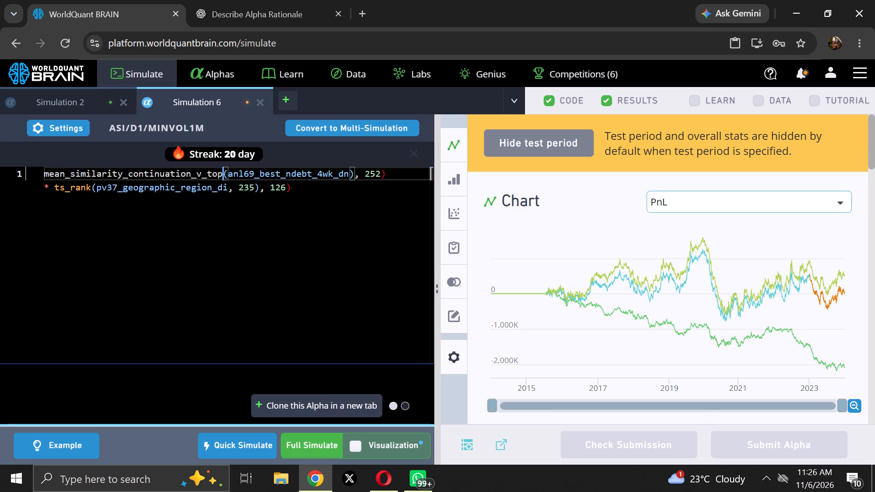
Run the full simulation of Simulation 6's edited expression.
click(300, 446)
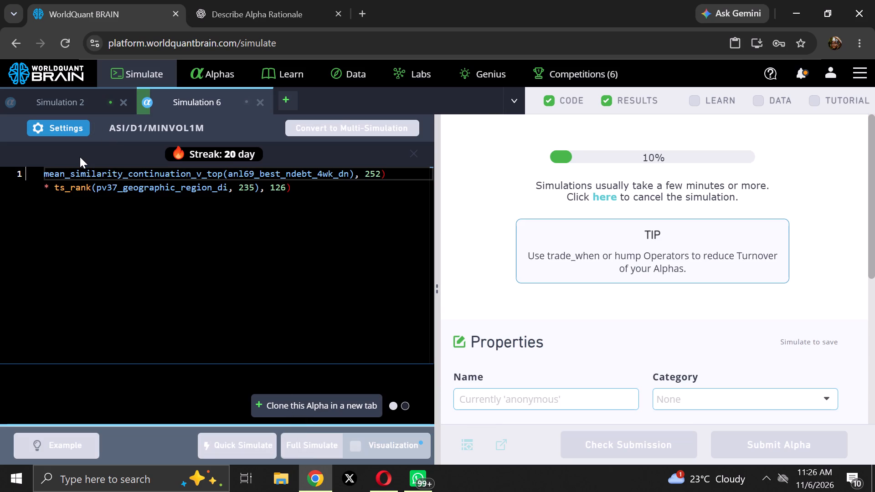
Return to Simulation 2 and examine the failed tests under its IS Testing Status.
click(76, 102)
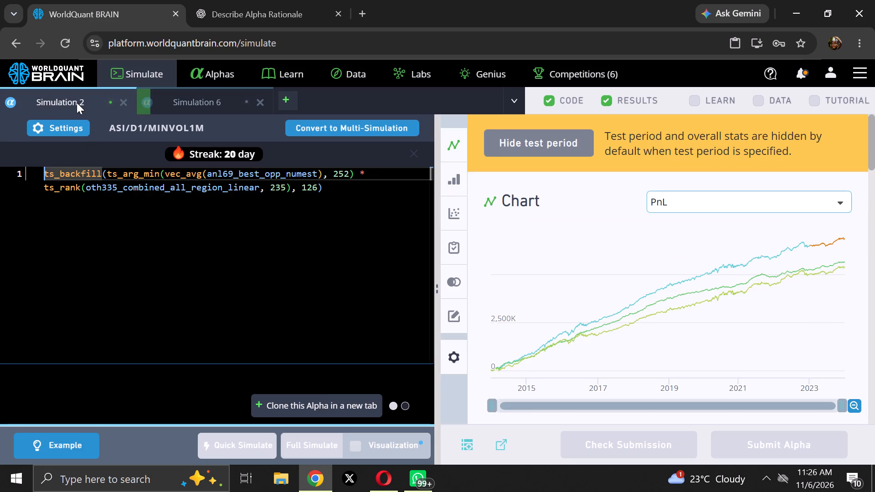
scroll(520, 294, down, 16)
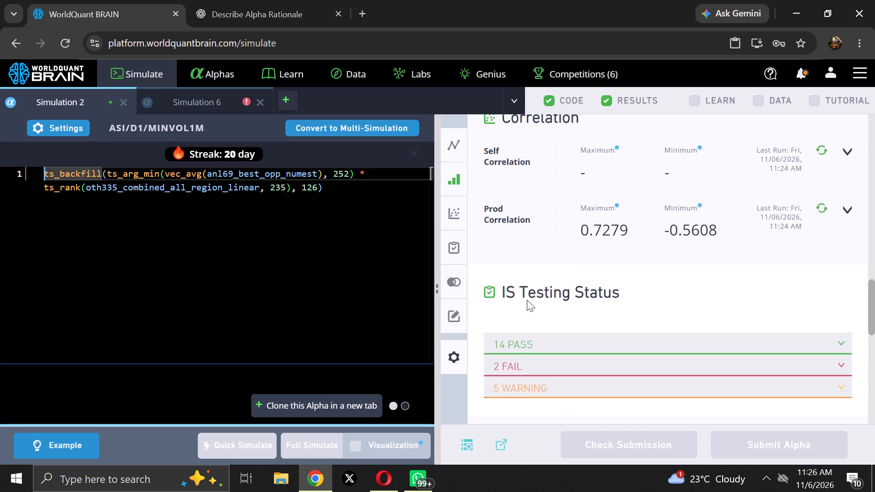
scroll(527, 300, up, 1)
click(537, 274)
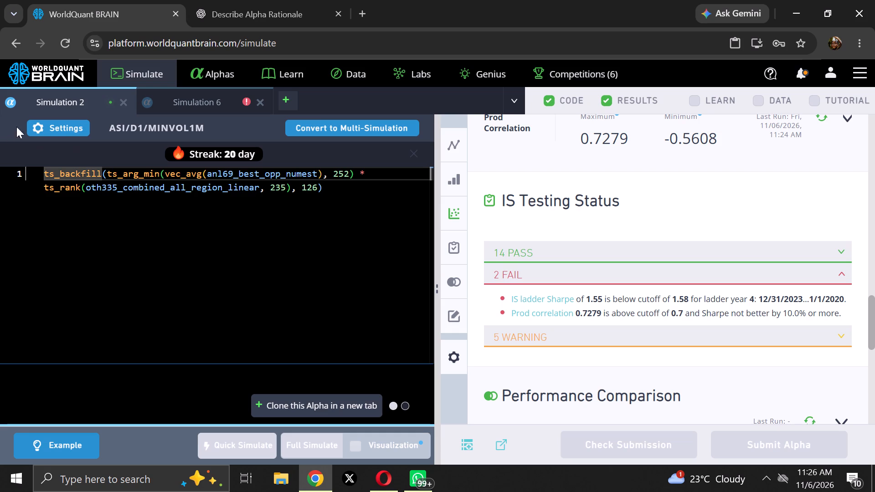
Set the decay to 5 in Simulation 2's settings, apply the change and run the full simulation.
click(53, 131)
scroll(381, 306, down, 1)
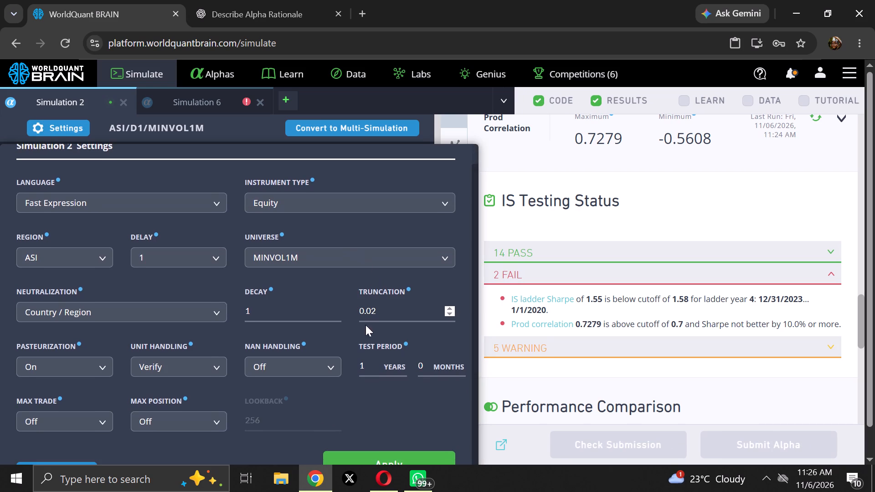
triple_click(335, 310)
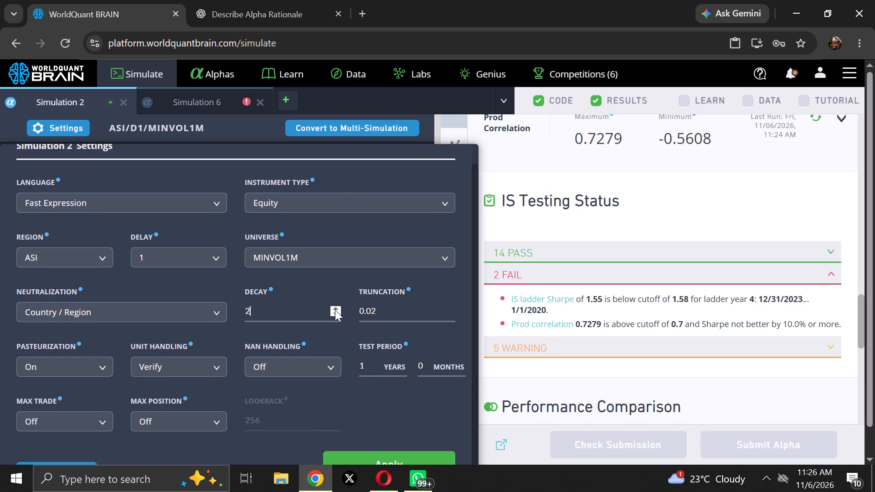
click(335, 310)
scroll(342, 420, down, 4)
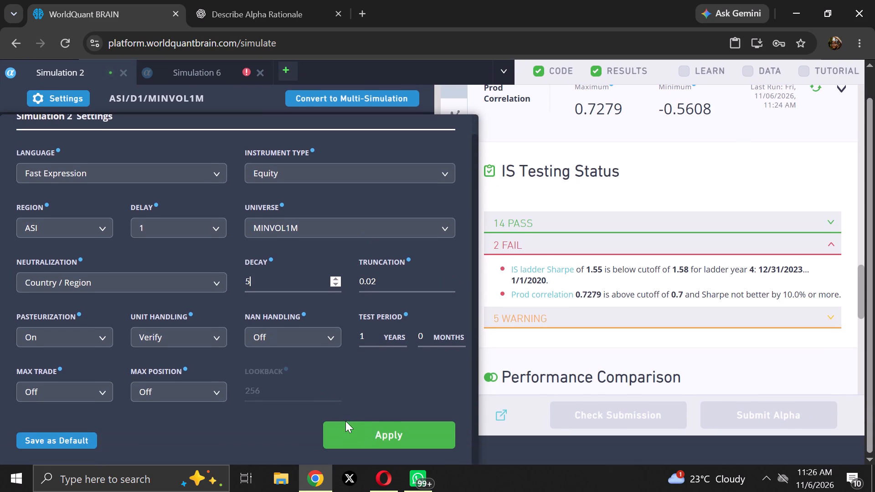
click(385, 430)
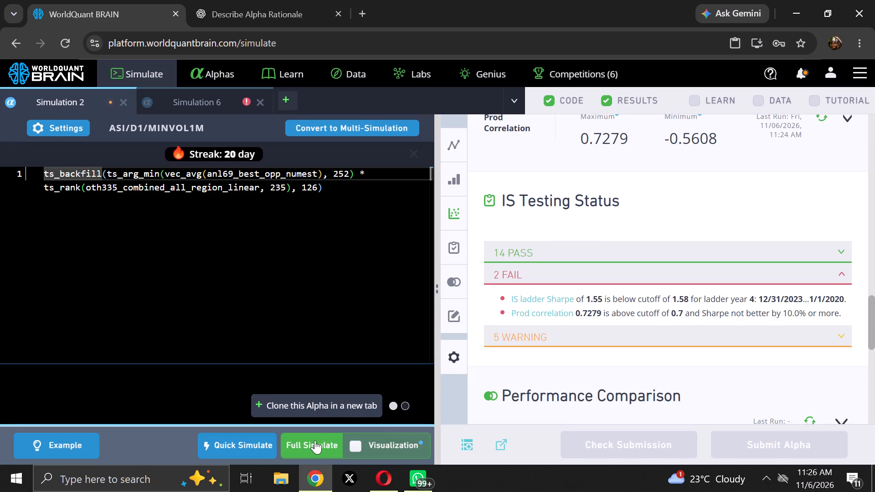
click(315, 440)
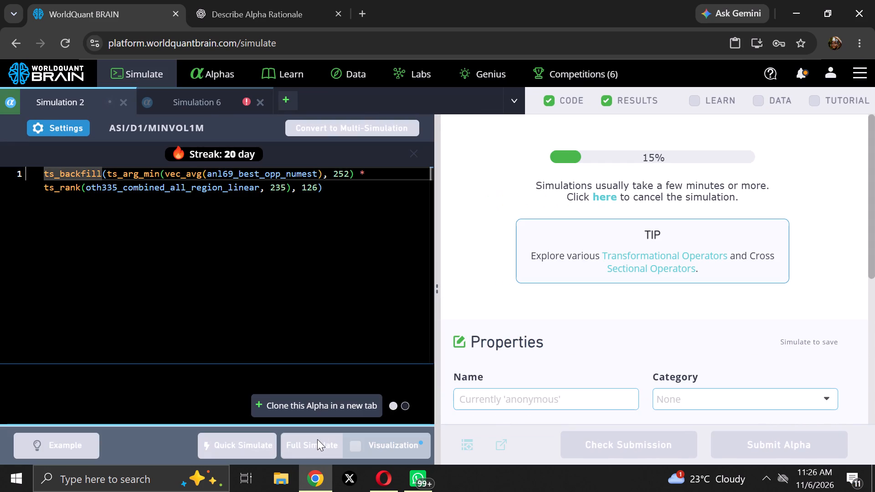
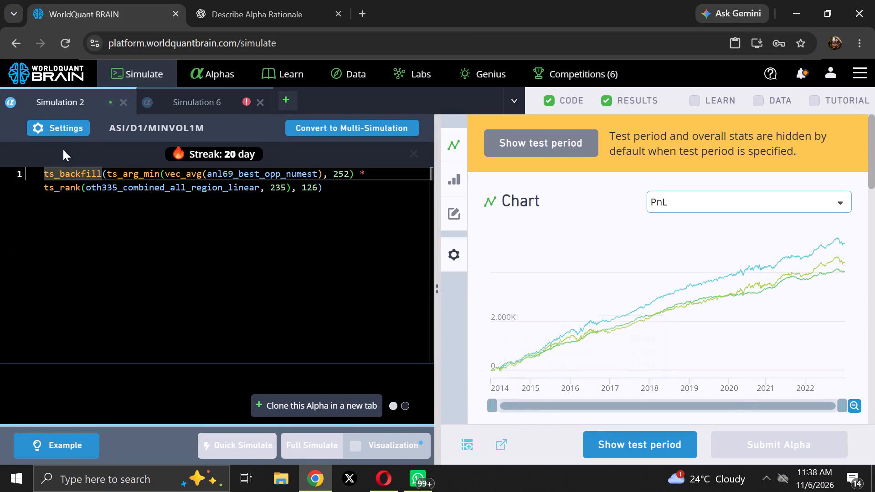
Reveal Simulation 2's test period and examine its statistics and the failed test under IS Testing Status.
click(610, 437)
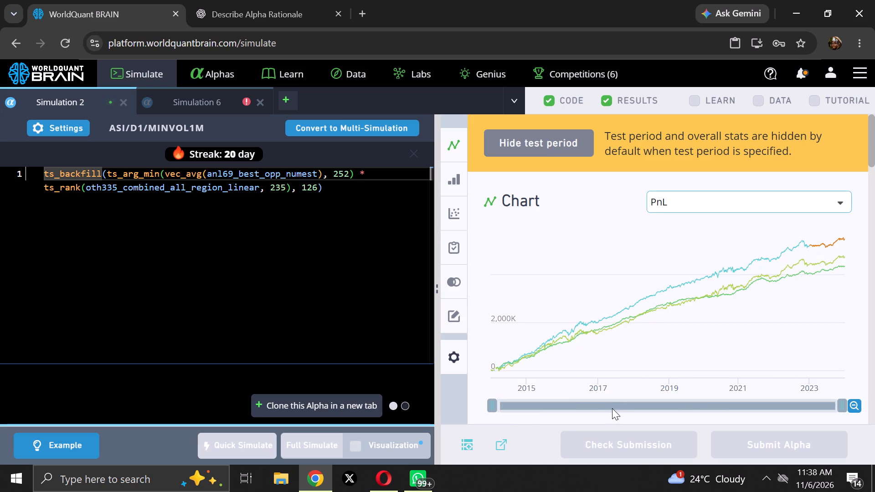
scroll(619, 380, down, 6)
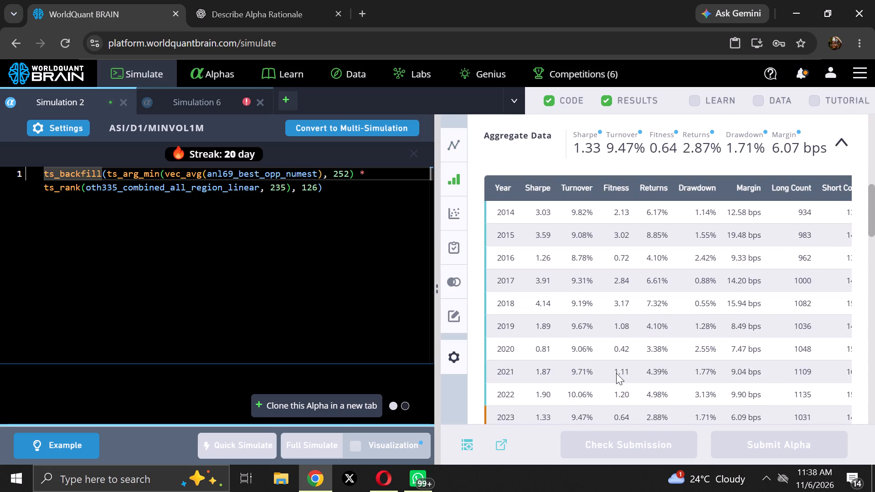
scroll(616, 373, down, 10)
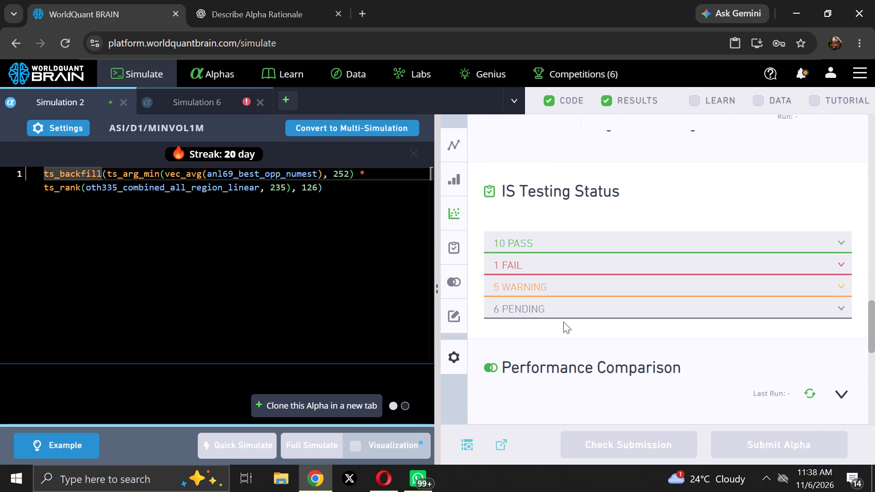
click(530, 262)
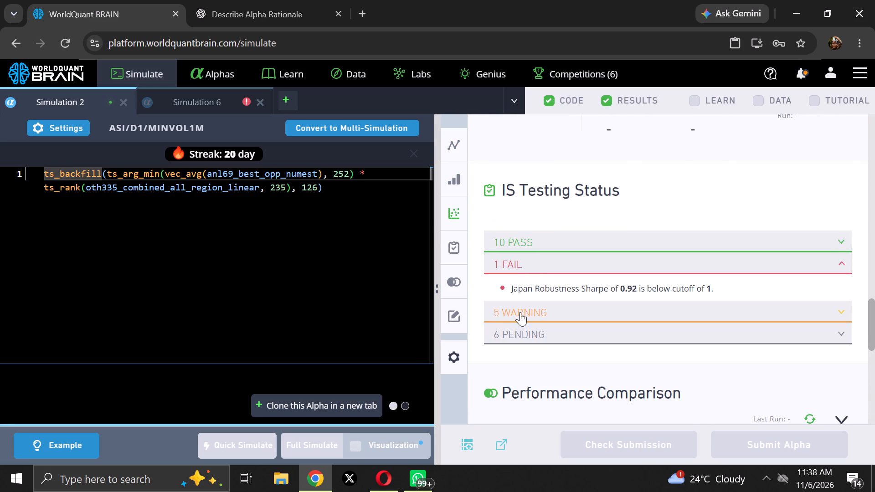
Set Simulation 2's decay to 3, apply the settings and run the full simulation.
click(71, 129)
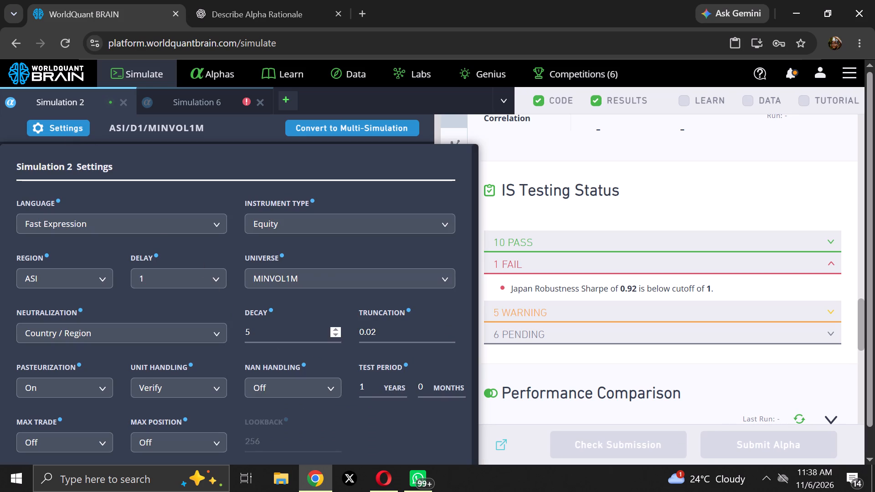
click(334, 333)
click(334, 333)
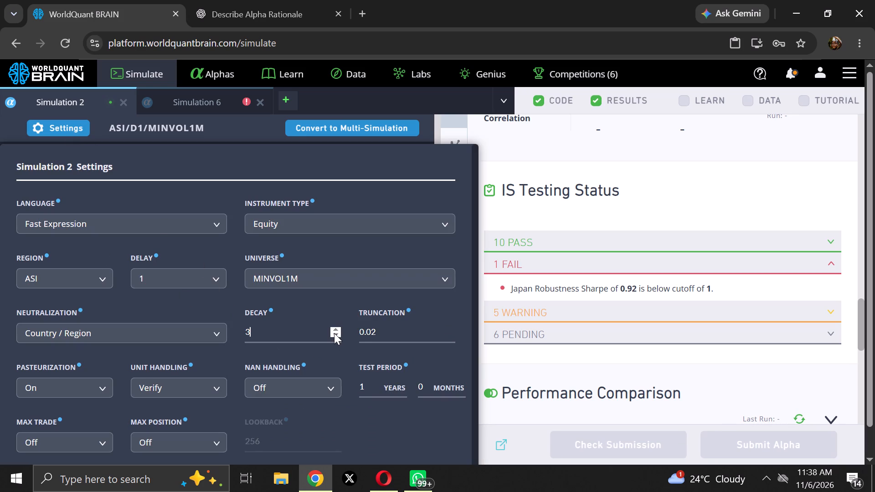
scroll(384, 424, down, 4)
click(388, 455)
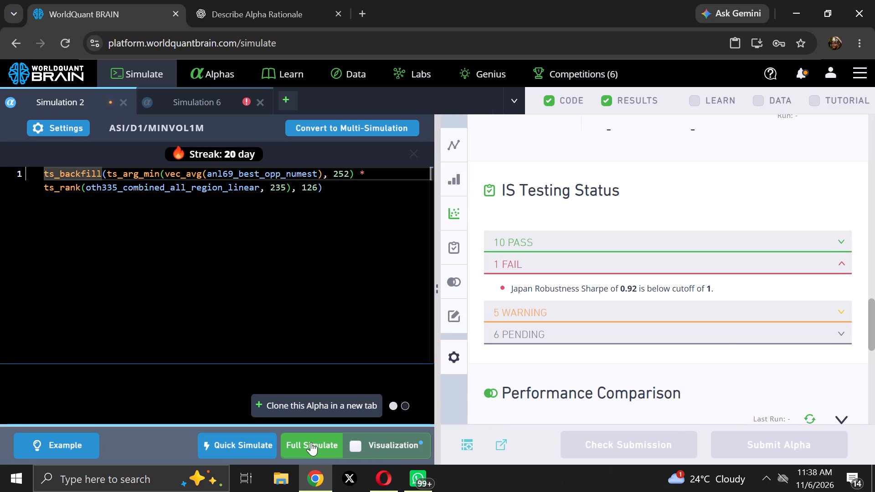
click(321, 448)
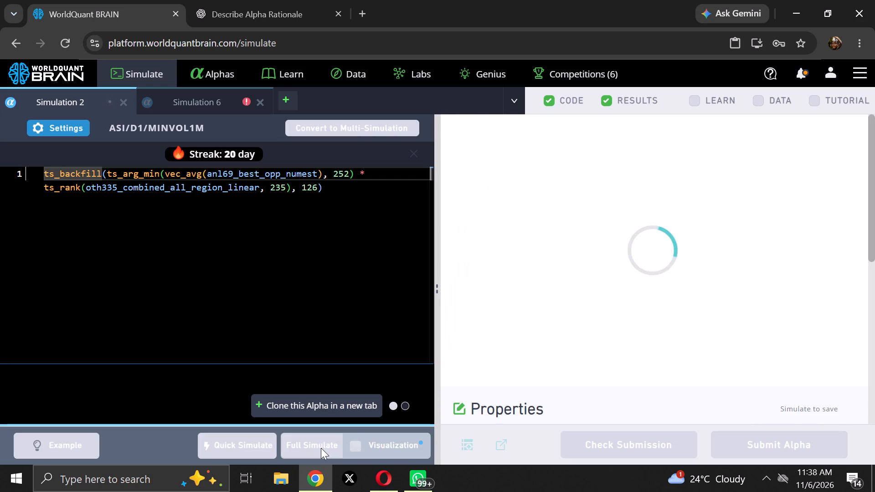
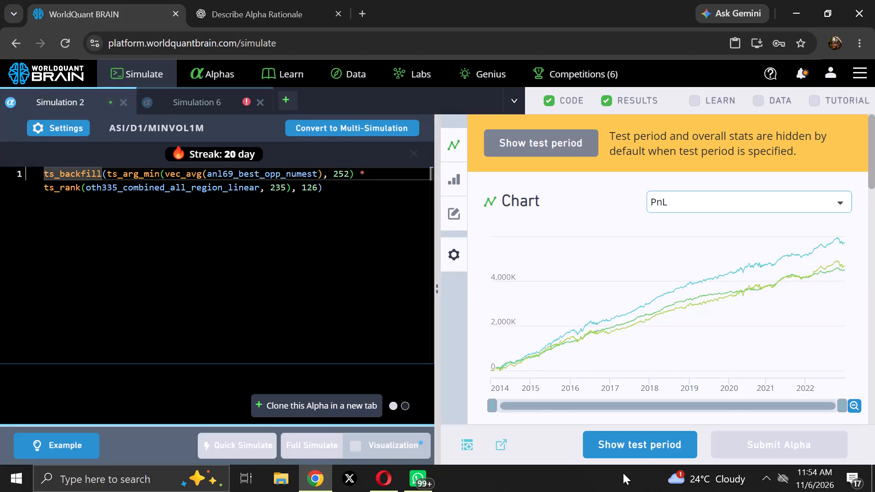
Reveal Simulation 2's test period and examine its IS-period statistics and the warnings under IS Testing Status.
click(647, 438)
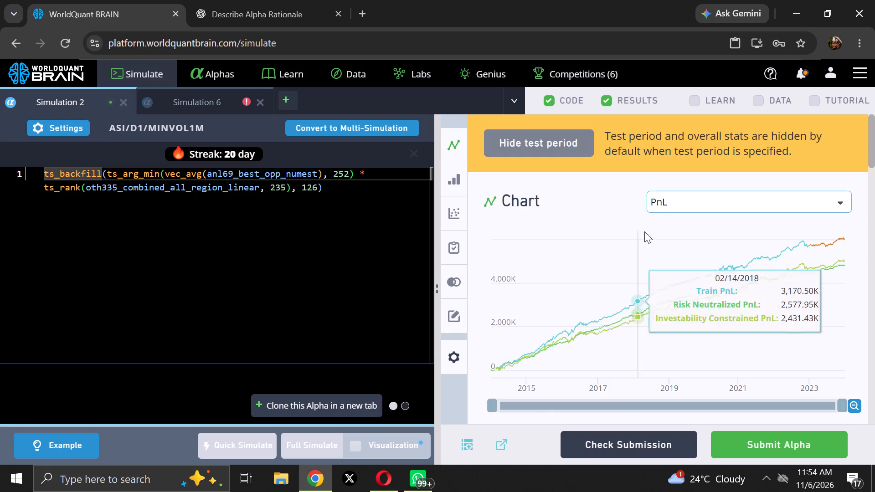
scroll(644, 233, down, 3)
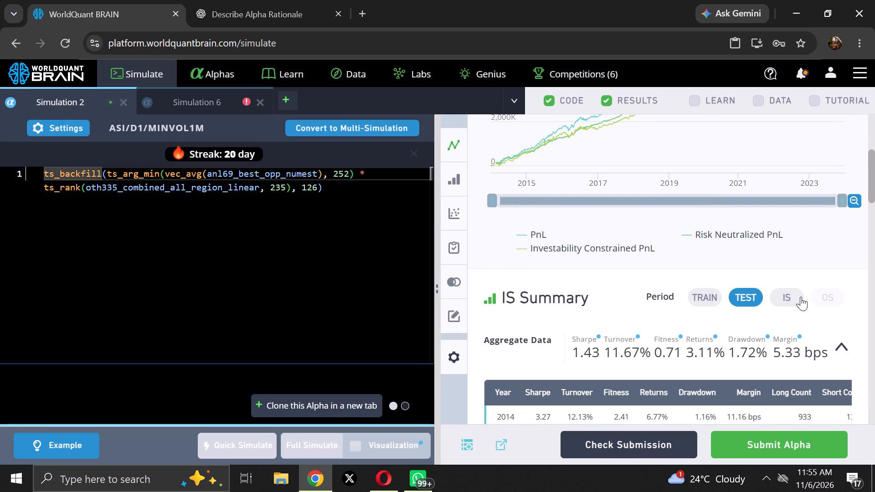
click(792, 299)
scroll(738, 360, down, 2)
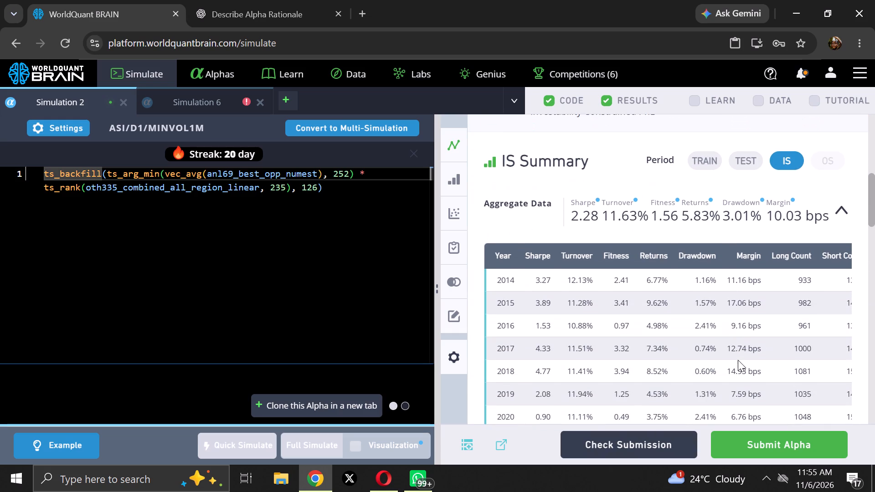
scroll(738, 360, down, 5)
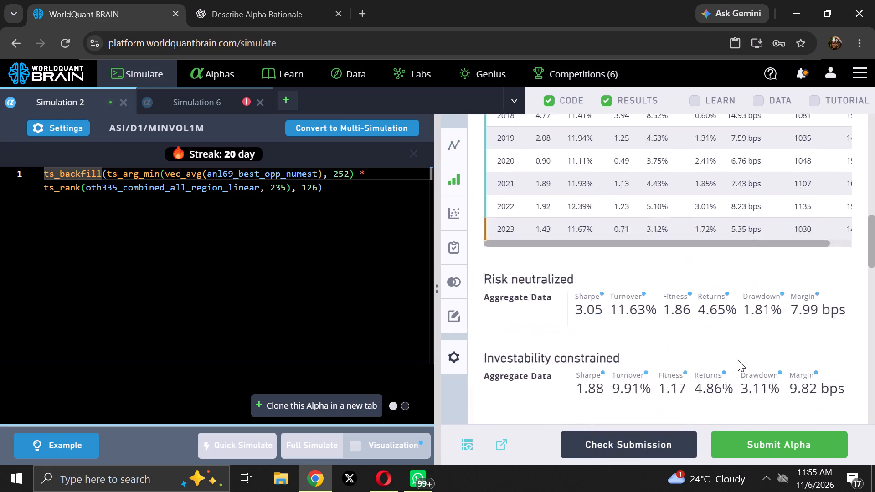
scroll(738, 360, down, 5)
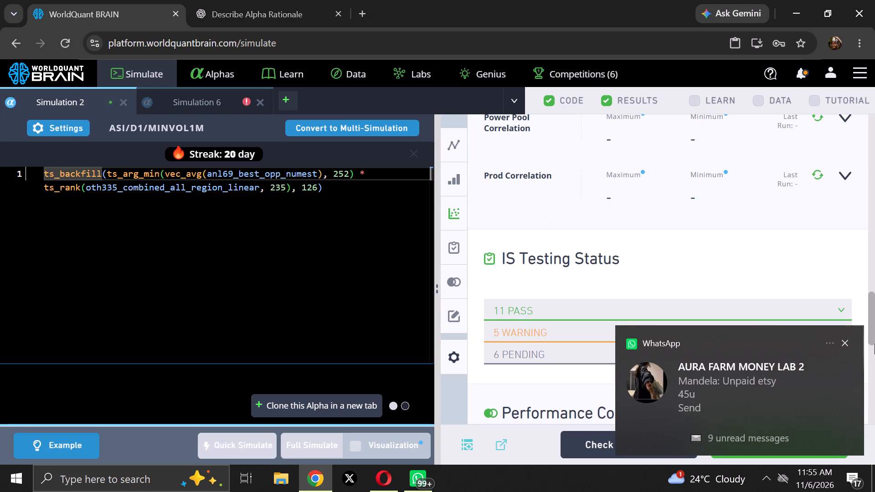
click(844, 342)
click(816, 332)
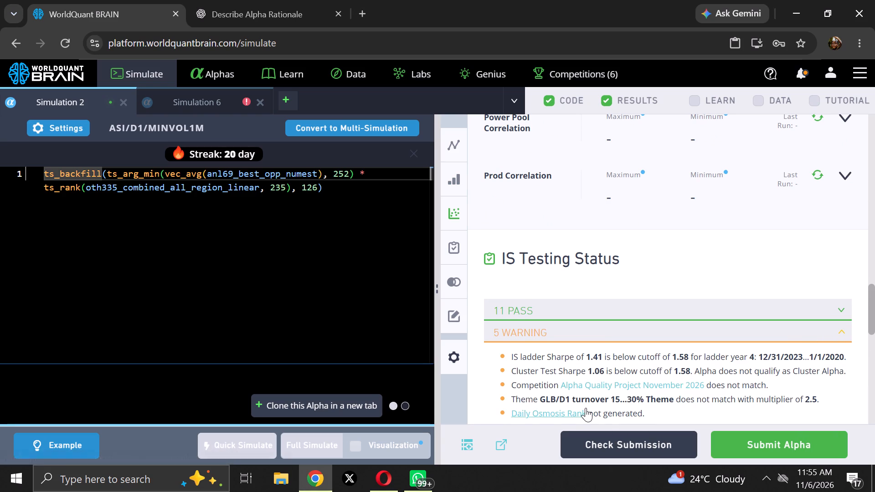
Run the Prod Correlation check for Simulation 2's alpha.
click(815, 179)
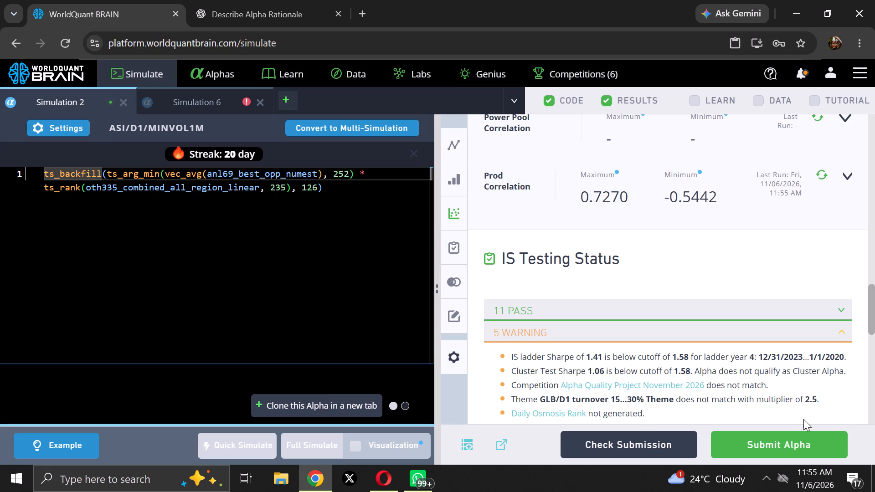
Try to submit the alpha from Simulation 2.
click(791, 439)
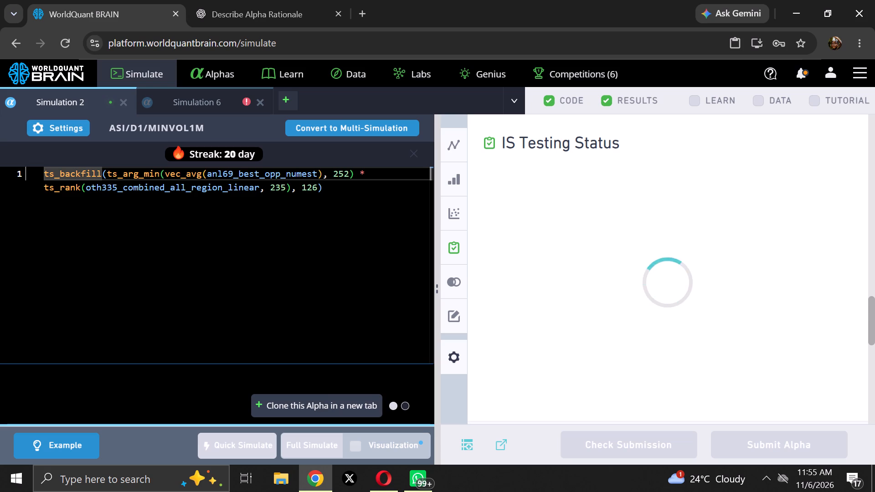
Close the Simulation 6 tab, discarding its unsimulated code.
click(264, 104)
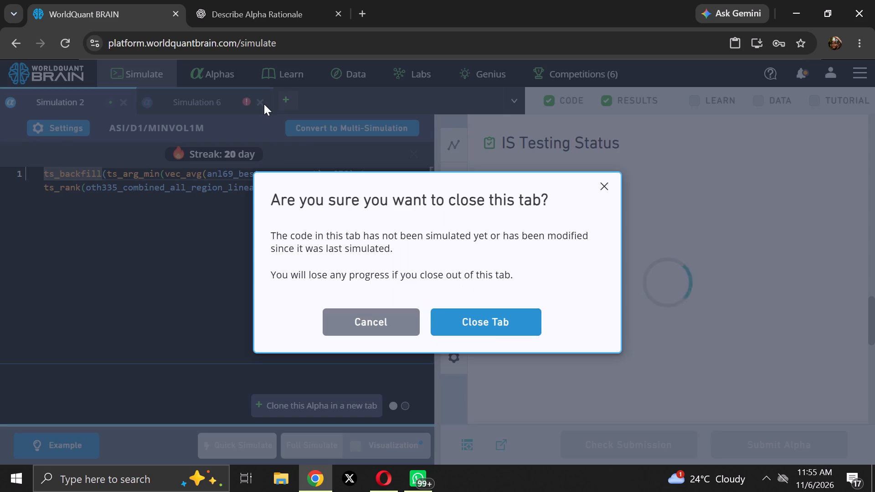
click(482, 315)
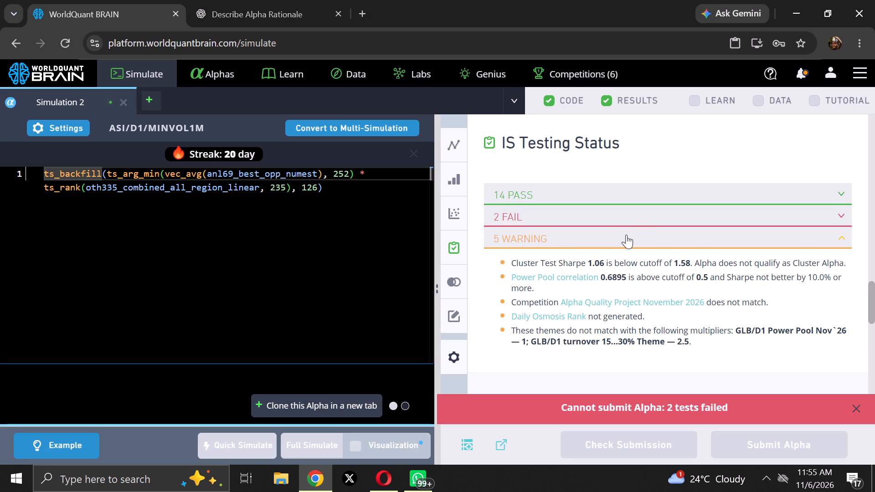
Review the failed tests, set Simulation 2's decay to 2 and truncation to 0.05, apply the settings and run the full simulation.
click(637, 220)
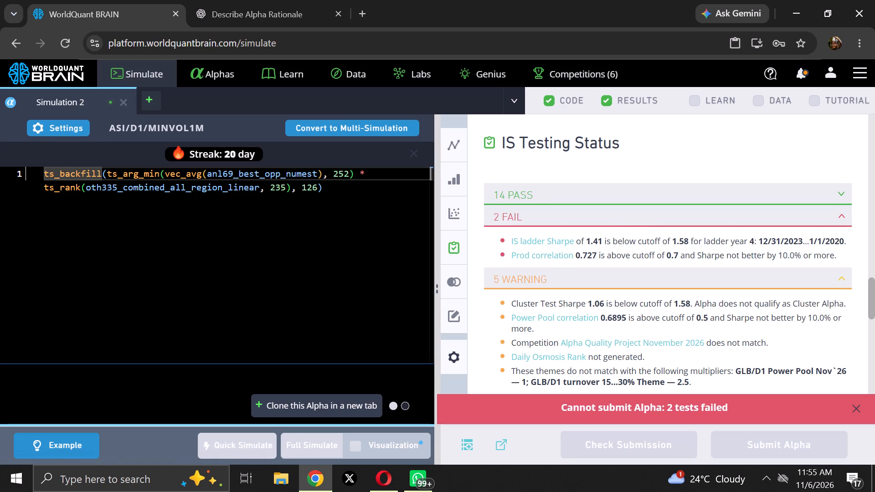
click(53, 127)
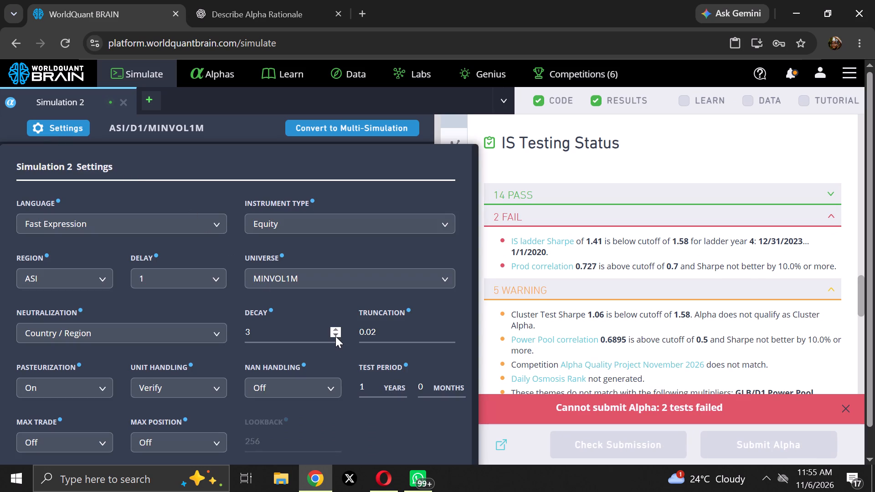
click(338, 335)
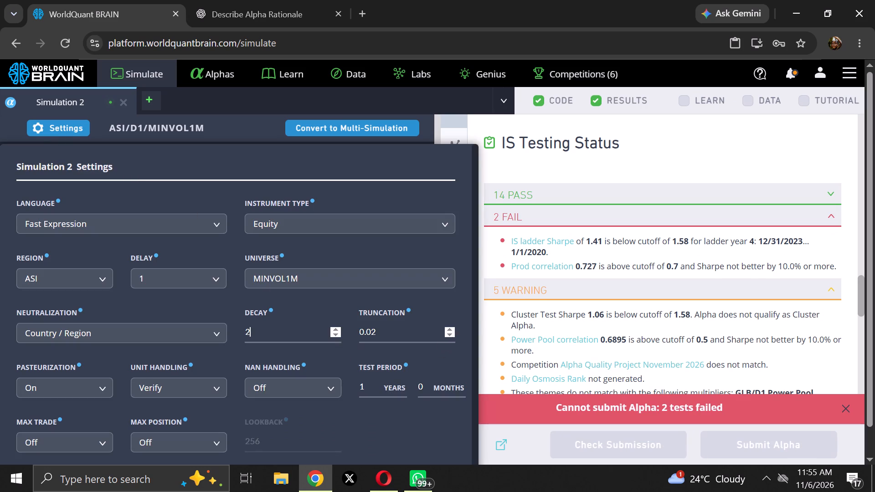
click(444, 329)
click(444, 329)
click(448, 328)
scroll(404, 410, down, 3)
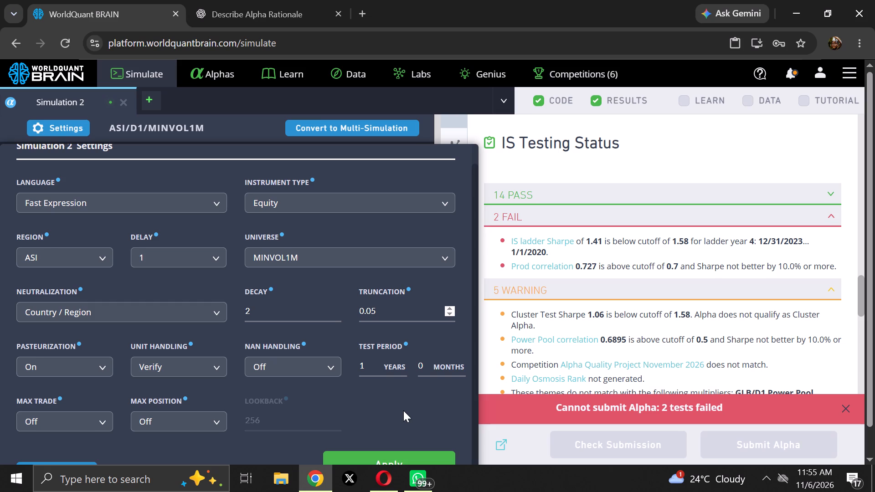
scroll(403, 410, down, 2)
scroll(391, 451, down, 3)
click(391, 437)
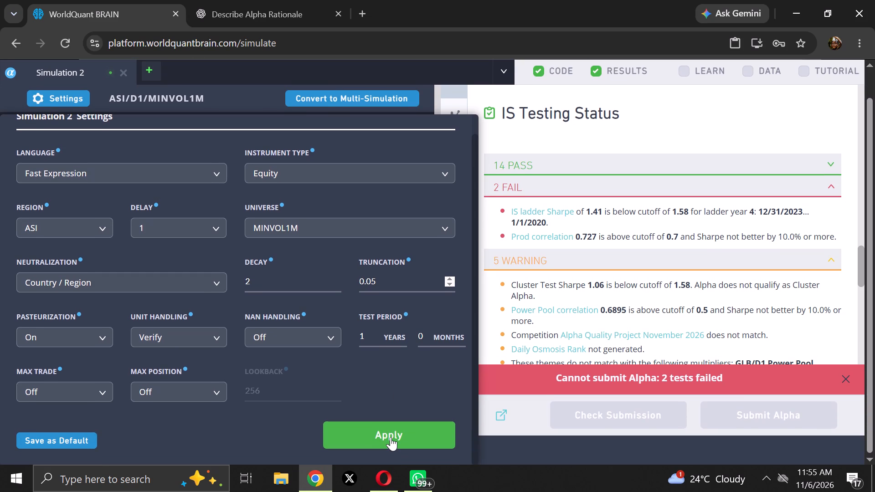
click(319, 440)
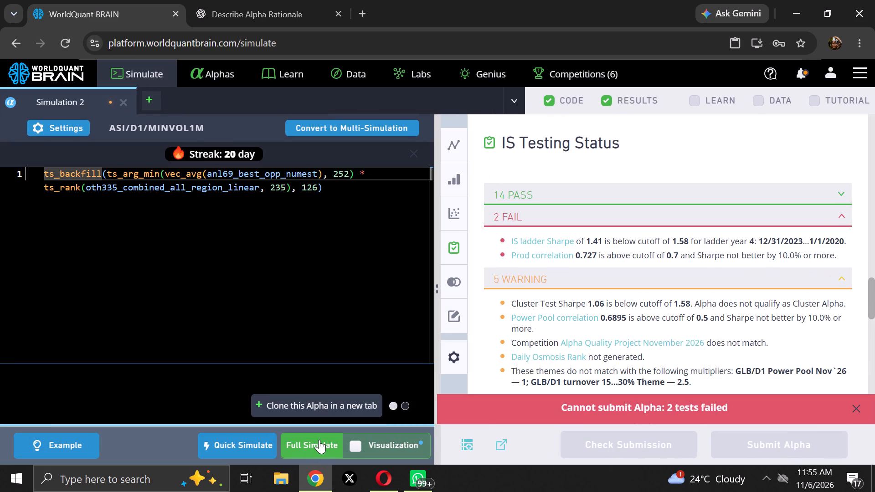
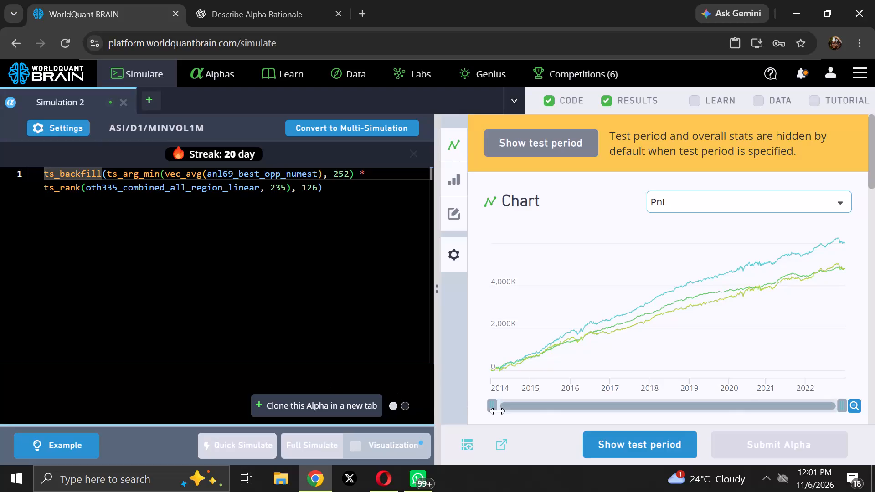
Show the test period for Simulation 2 and examine its yearly figures and IS Summary for the IS period.
click(599, 446)
scroll(660, 263, down, 2)
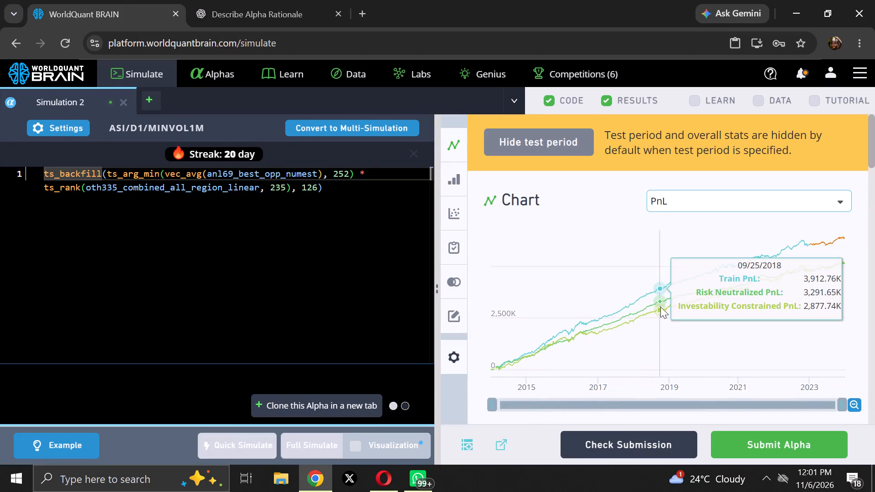
scroll(660, 307, down, 6)
scroll(662, 331, up, 2)
scroll(662, 331, down, 1)
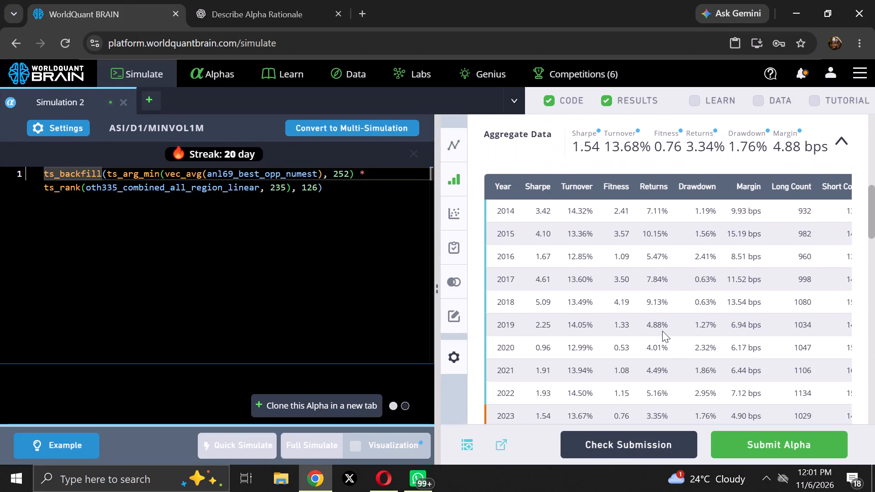
scroll(662, 331, down, 3)
scroll(662, 331, up, 6)
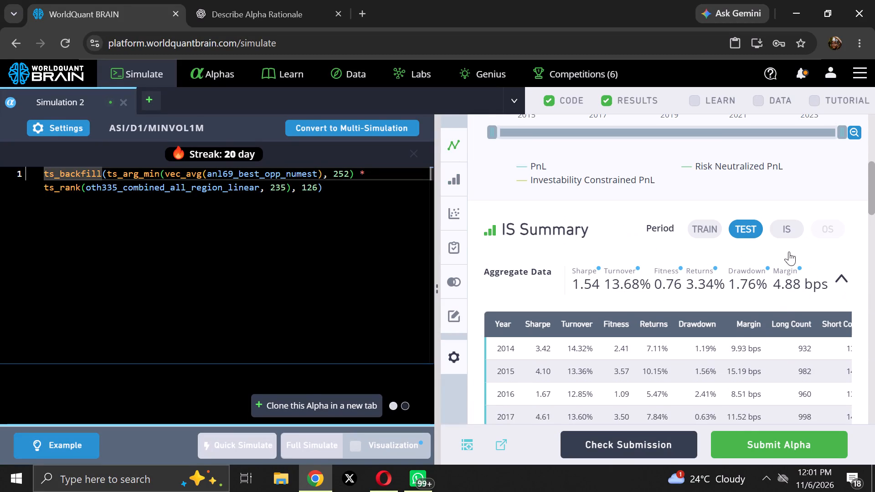
click(788, 231)
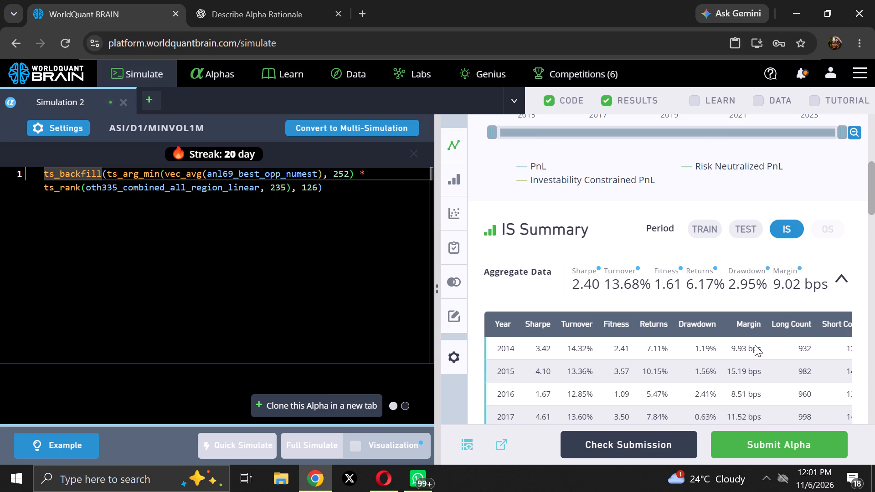
Run the Prod Correlation check for Simulation 2 and try to submit the alpha.
scroll(753, 346, down, 10)
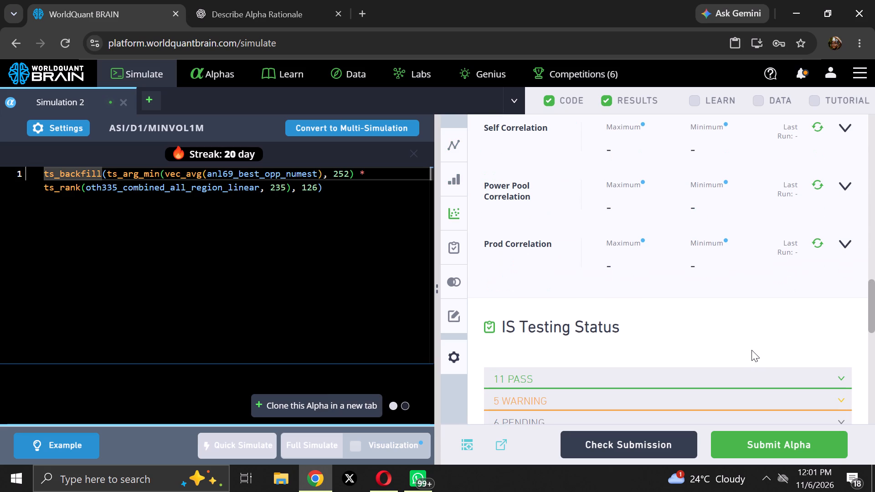
click(816, 245)
scroll(709, 315, down, 2)
click(776, 442)
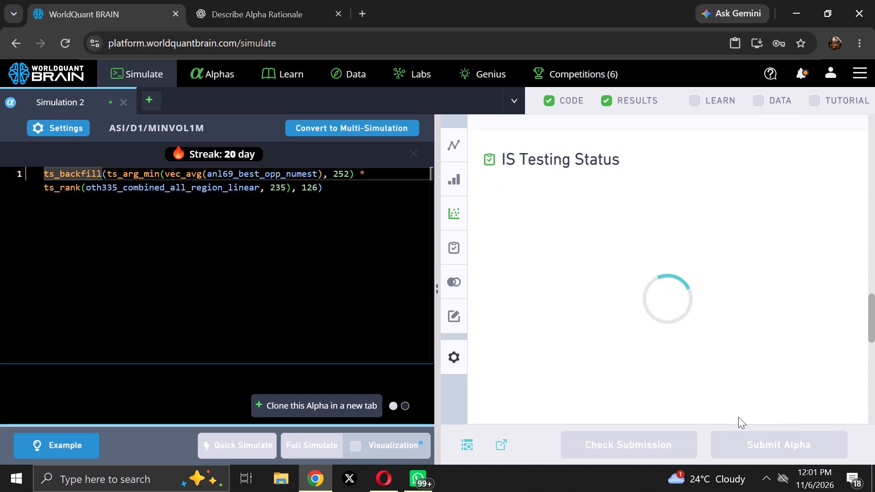
Set Simulation 2's neutralization to Fast Factors and apply the settings.
click(64, 127)
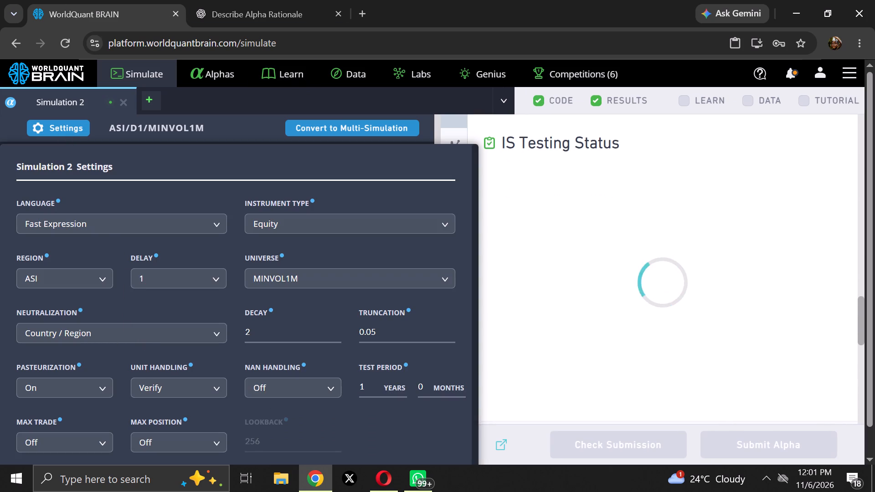
click(145, 335)
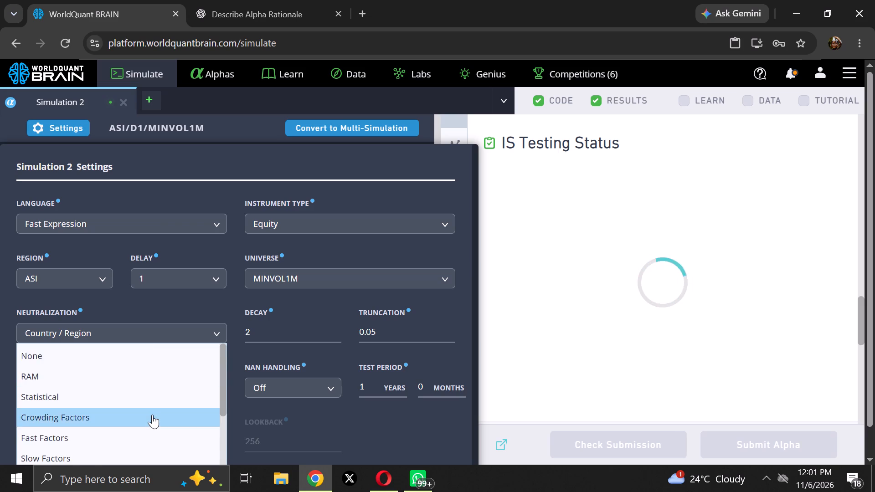
scroll(152, 415, down, 2)
scroll(141, 384, up, 1)
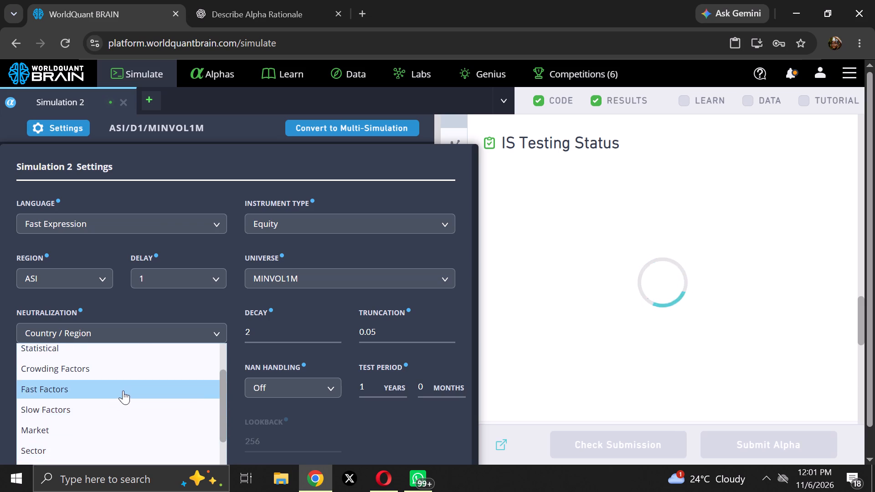
click(124, 390)
scroll(212, 377, down, 2)
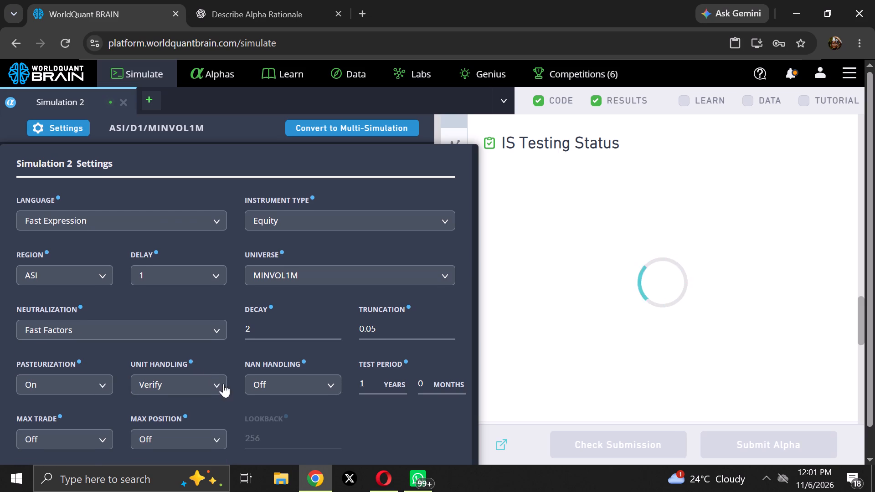
scroll(223, 384, down, 2)
click(355, 456)
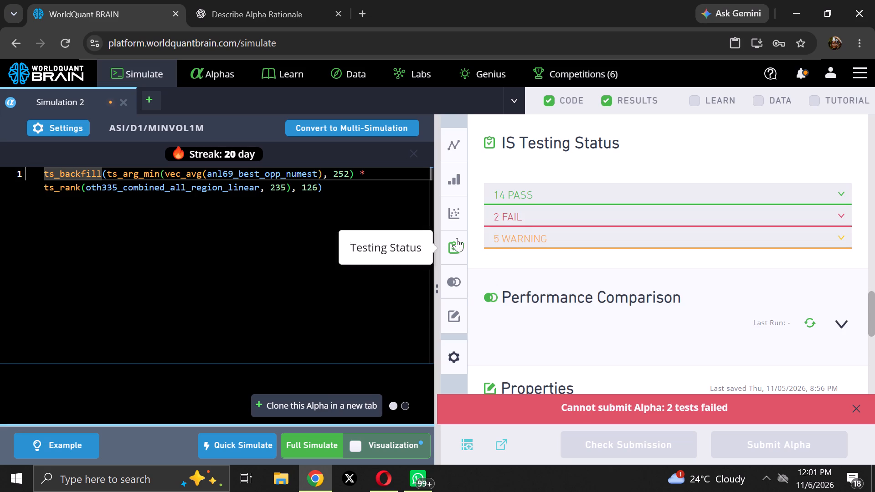
Review the failed IS tests and run the full simulation of Simulation 2.
click(525, 211)
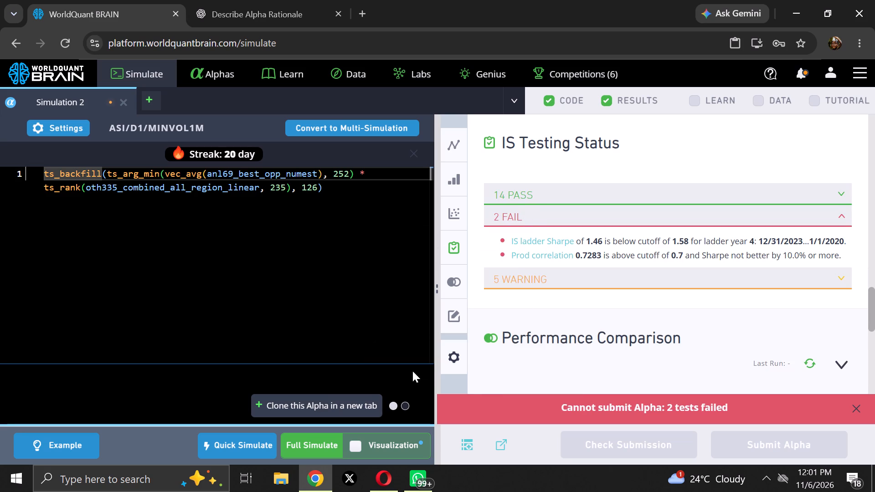
scroll(383, 391, down, 2)
click(321, 439)
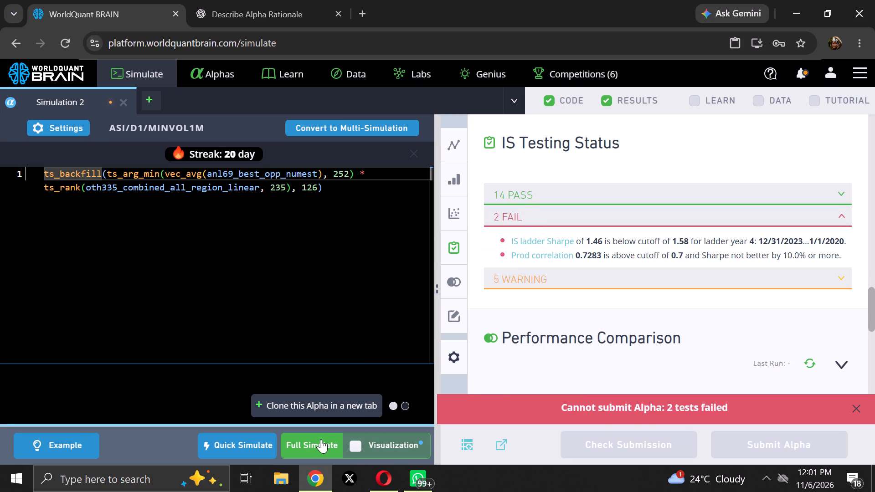
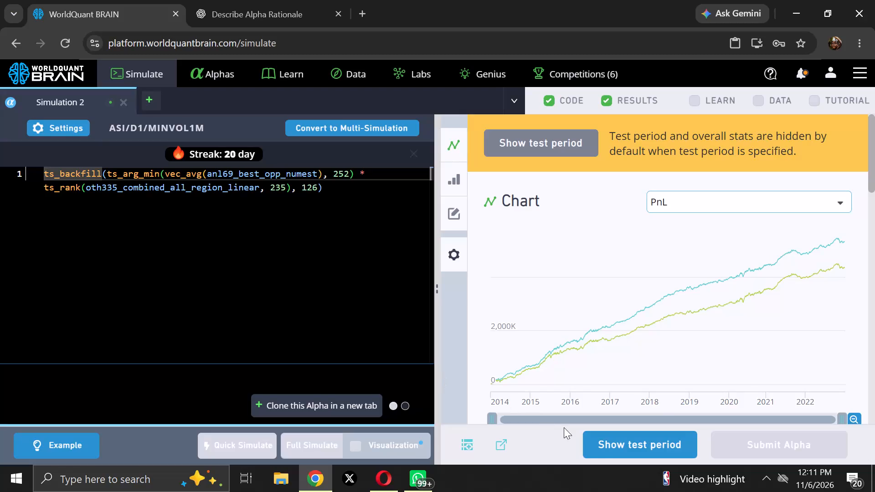
Show the test period for Simulation 2 and examine its yearly figures and the IS testing warnings.
click(602, 451)
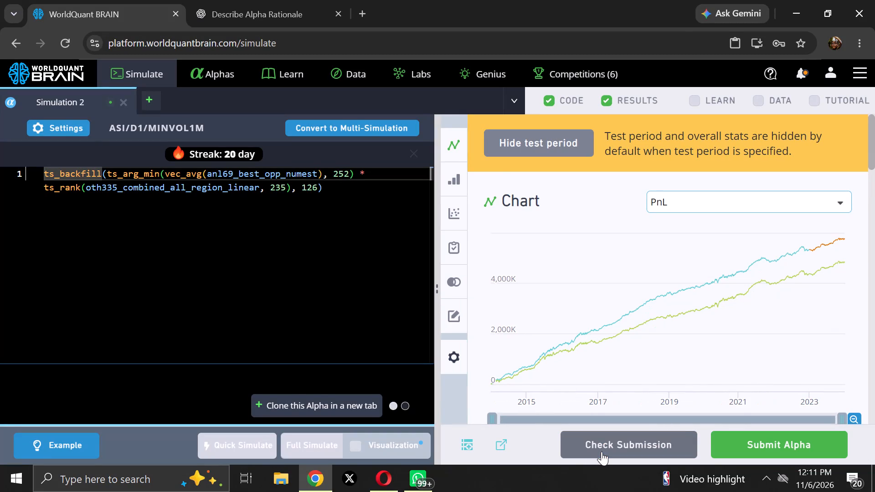
scroll(779, 410, down, 6)
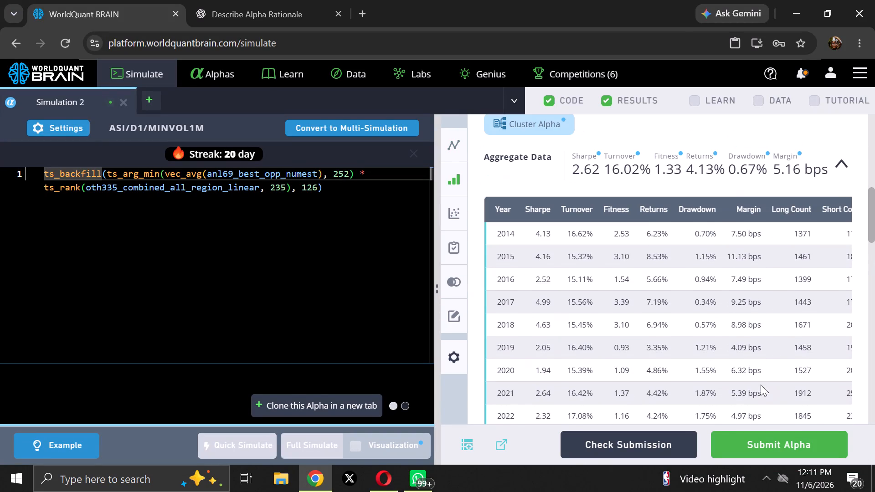
scroll(754, 373, down, 3)
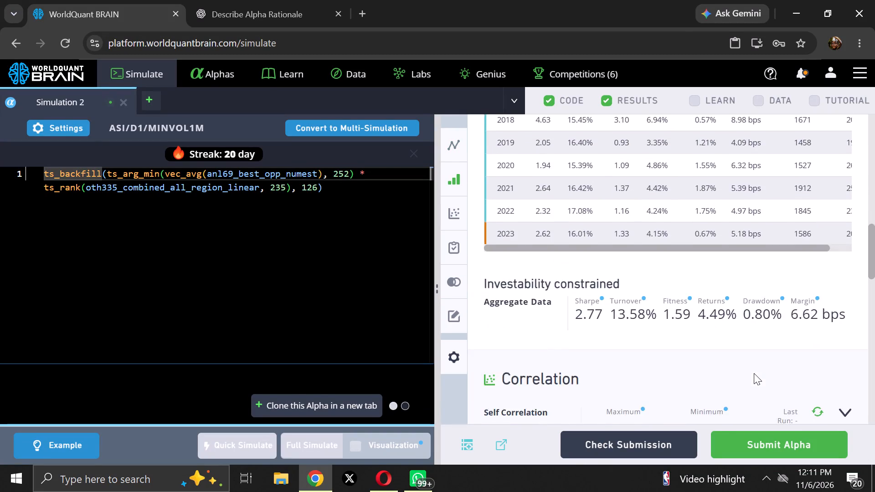
scroll(754, 373, down, 5)
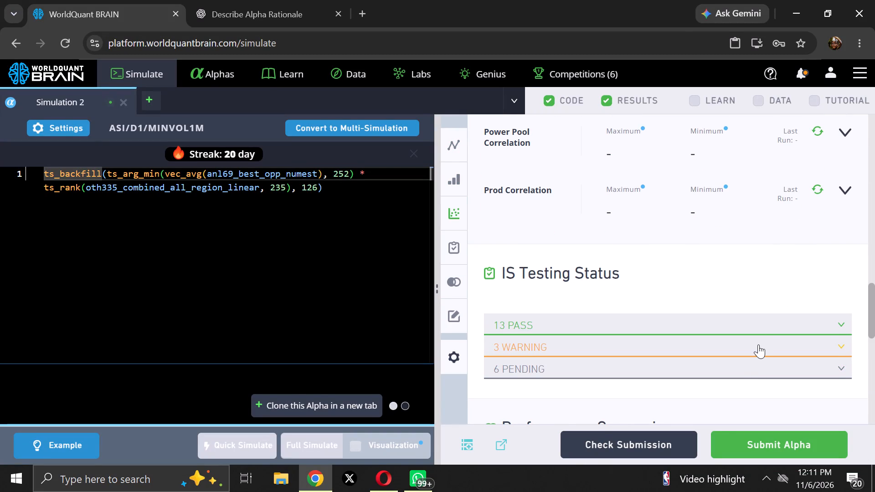
click(758, 344)
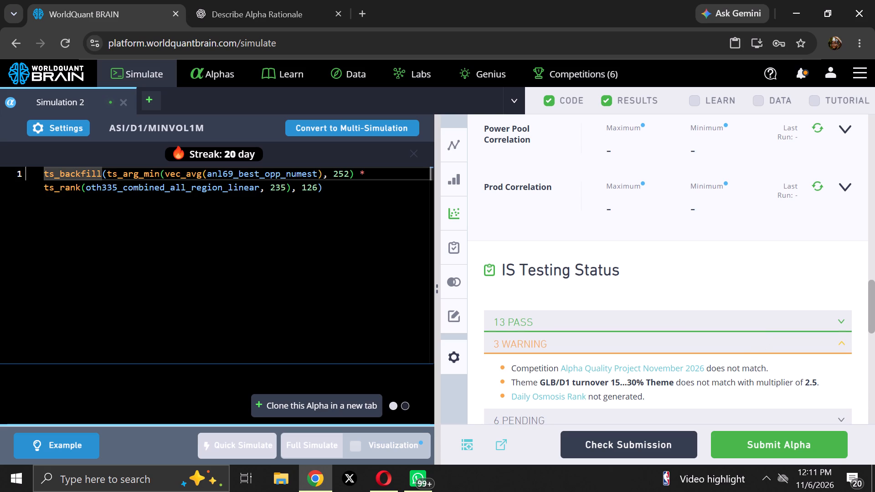
Run the Prod Correlation check for Simulation 2.
click(823, 187)
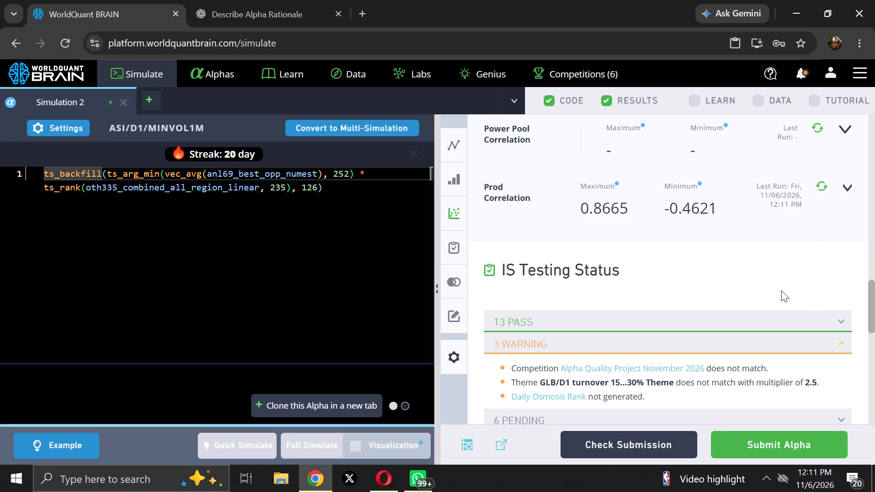
Try to submit the Simulation 2 alpha and review the failed IS test.
scroll(773, 325, down, 4)
click(787, 443)
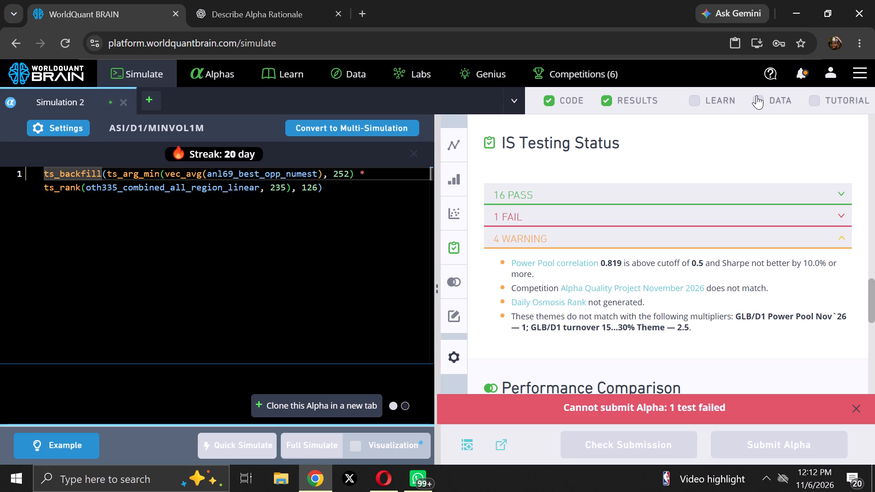
click(666, 216)
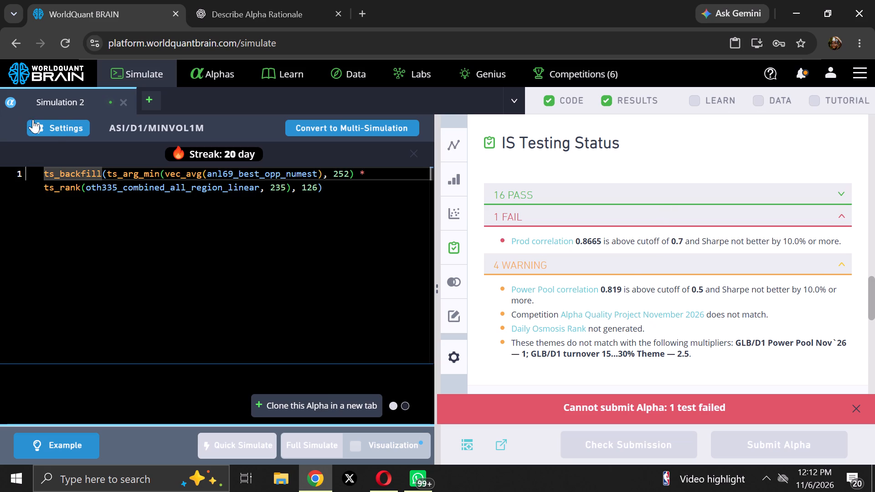
Set Simulation 2's decay to 10 and truncation to 0.07, and apply the settings.
click(52, 131)
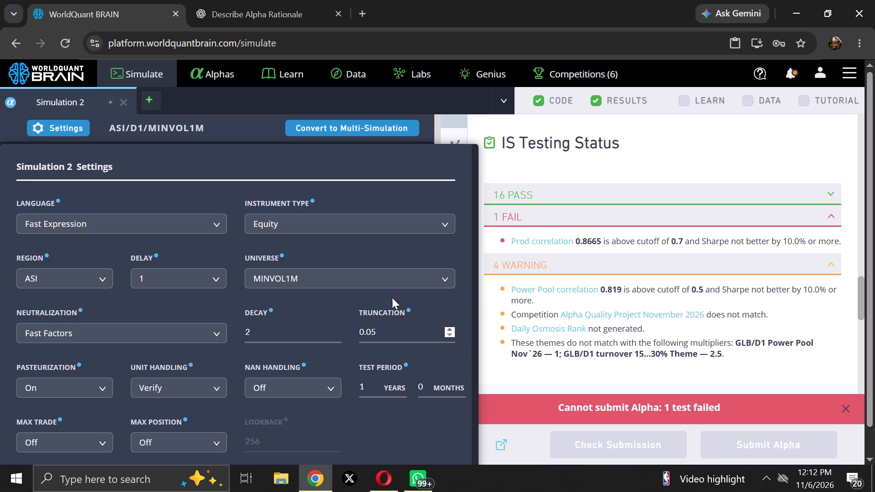
click(340, 328)
click(340, 328)
click(340, 328)
click(451, 328)
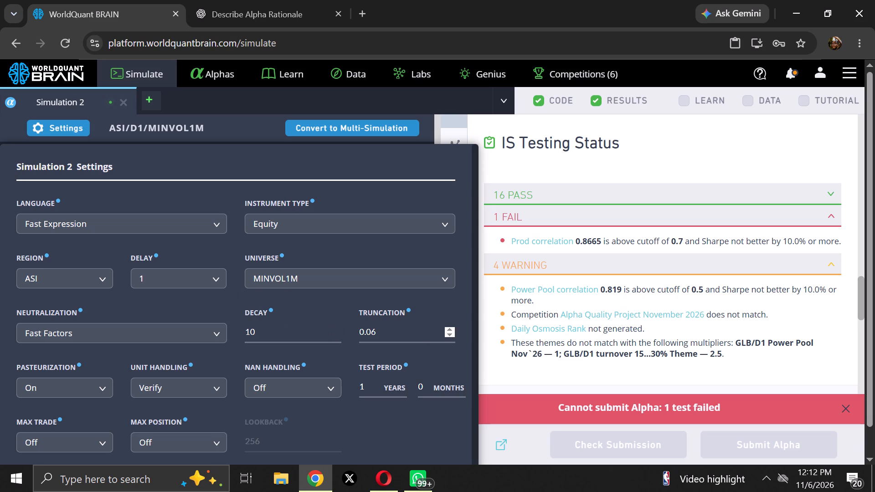
click(454, 327)
scroll(417, 362, down, 5)
click(417, 455)
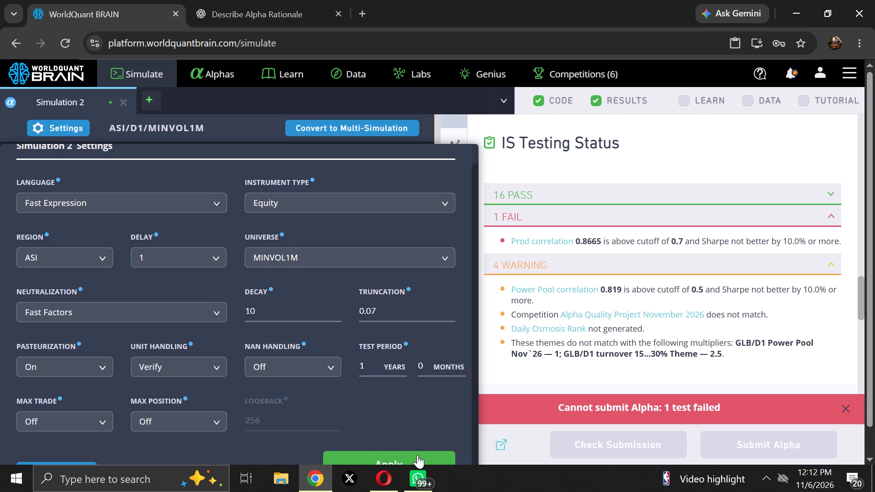
Run the full simulation of Simulation 2.
click(292, 445)
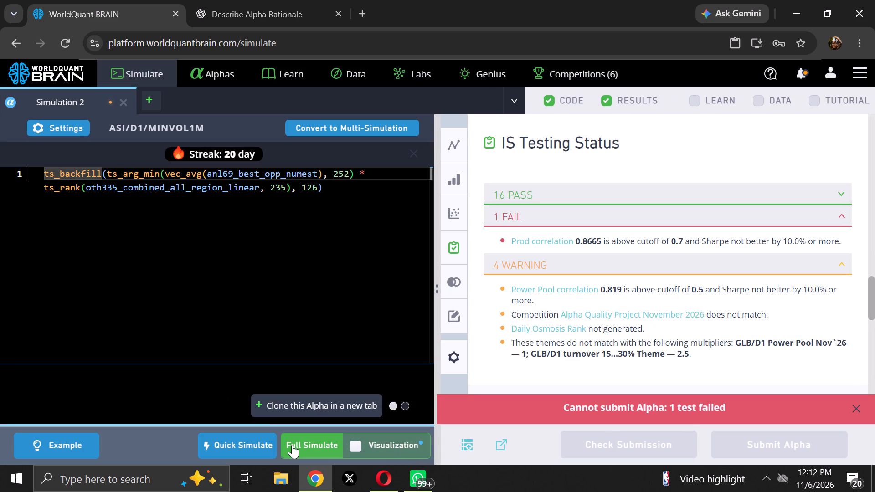
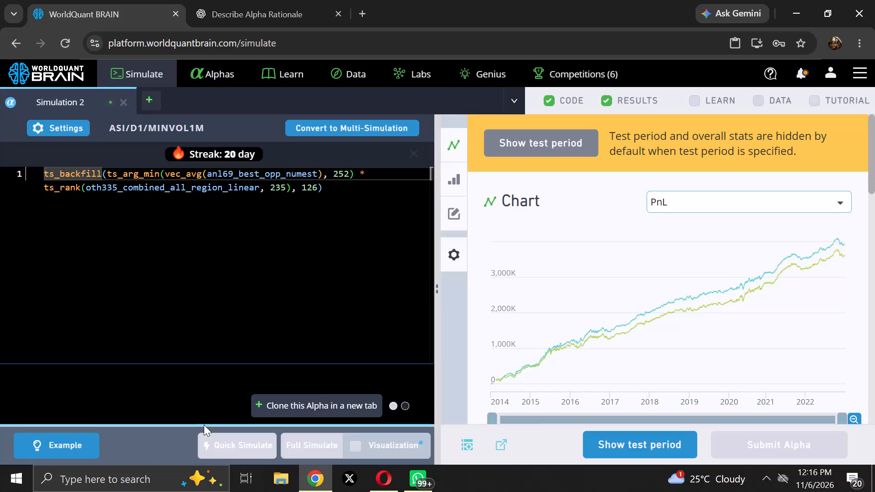
Reveal Simulation 2's test period results and run the Prod Correlation check.
click(651, 446)
scroll(702, 355, down, 15)
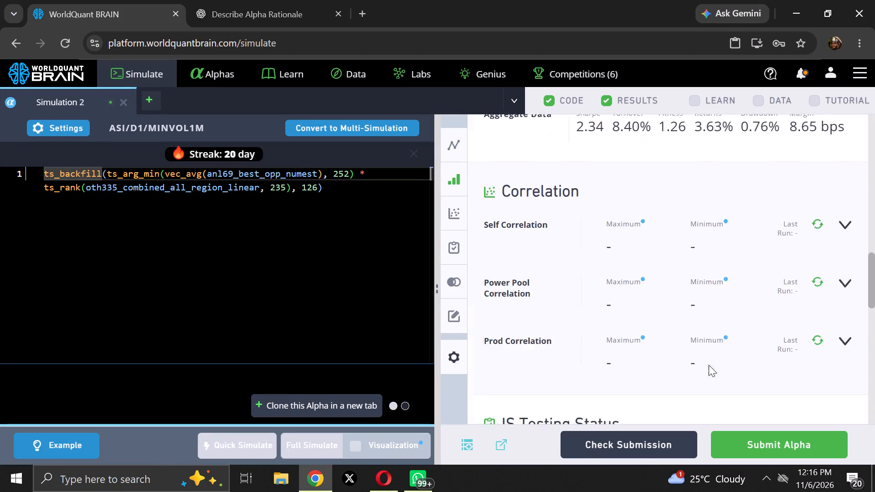
scroll(738, 320, up, 2)
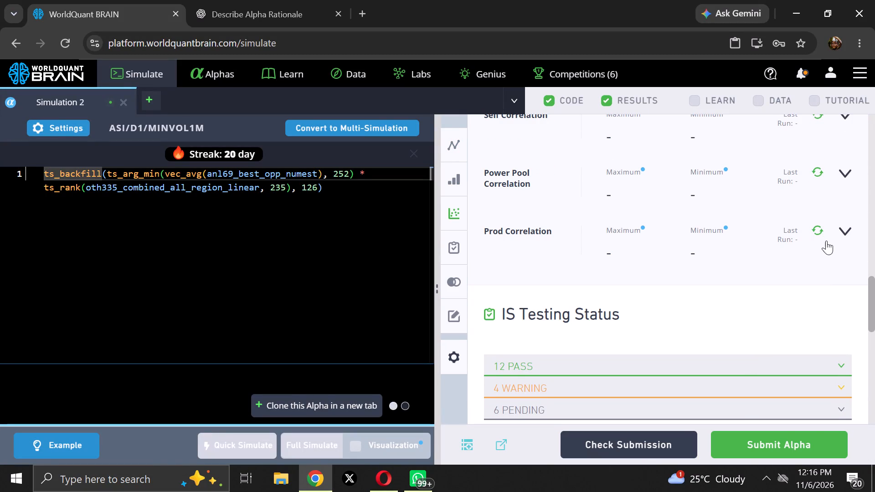
click(822, 229)
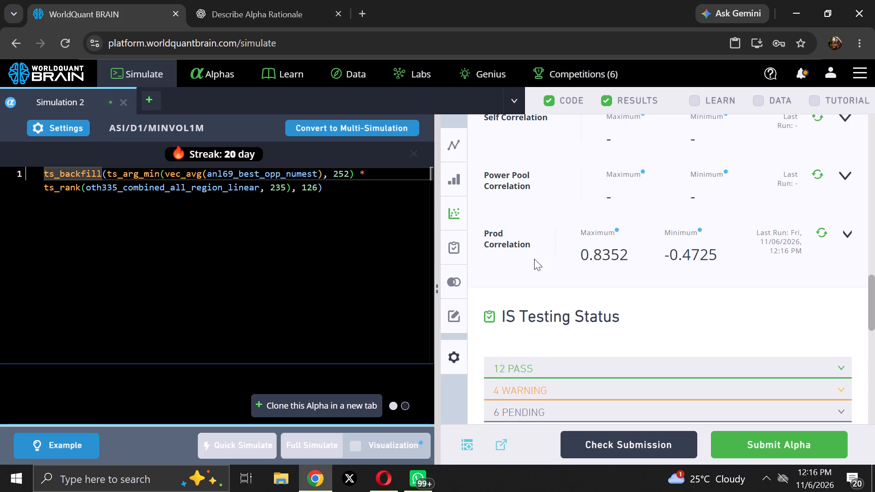
Set Simulation 2's neutralization to Slow + Fast Factors and apply the settings.
click(74, 128)
scroll(152, 277, down, 4)
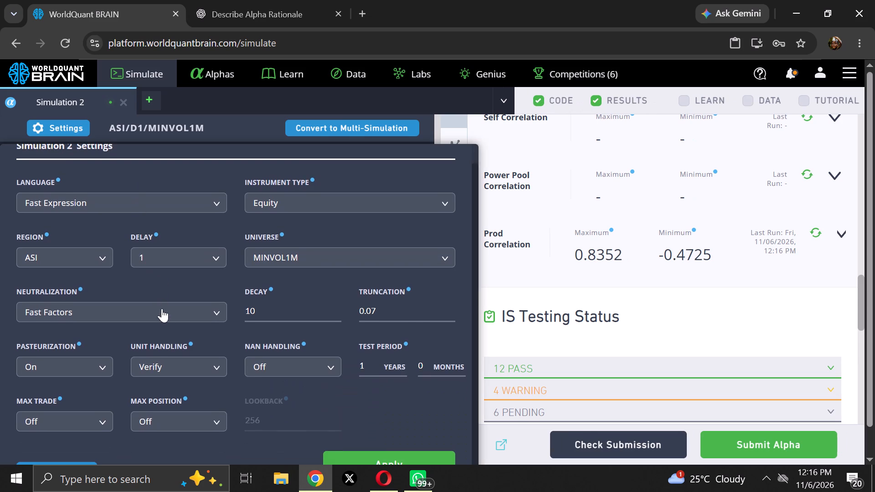
click(162, 311)
scroll(151, 356, down, 5)
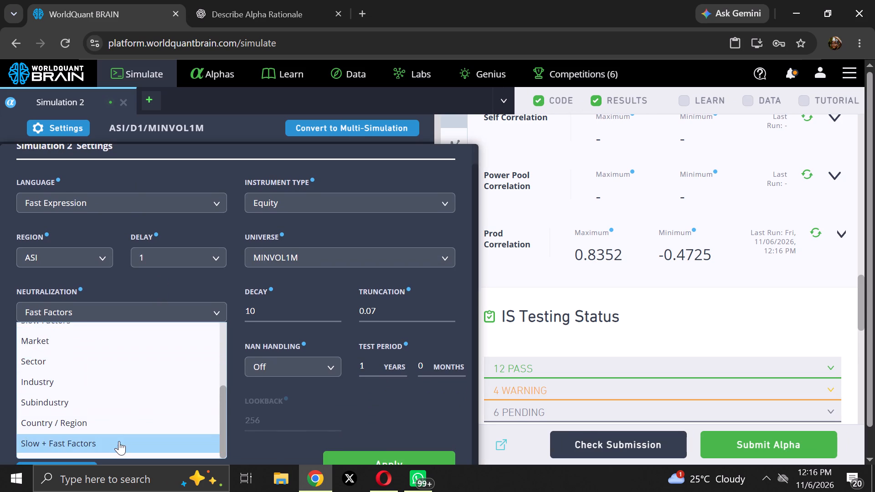
click(120, 436)
scroll(290, 474, down, 9)
click(363, 431)
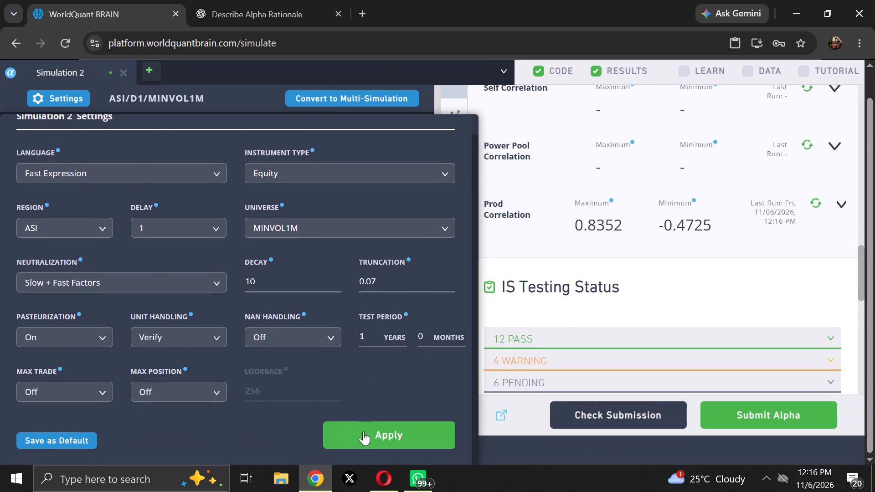
Run the full simulation of Simulation 2 with the updated neutralization.
click(326, 449)
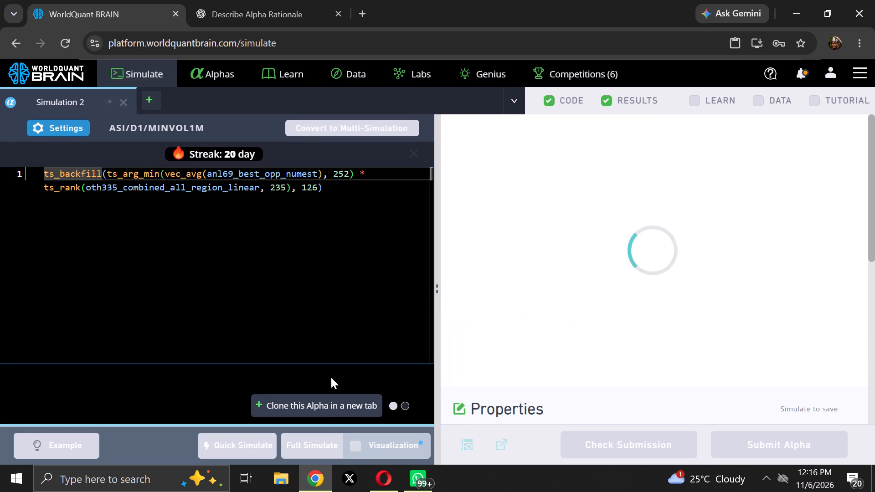
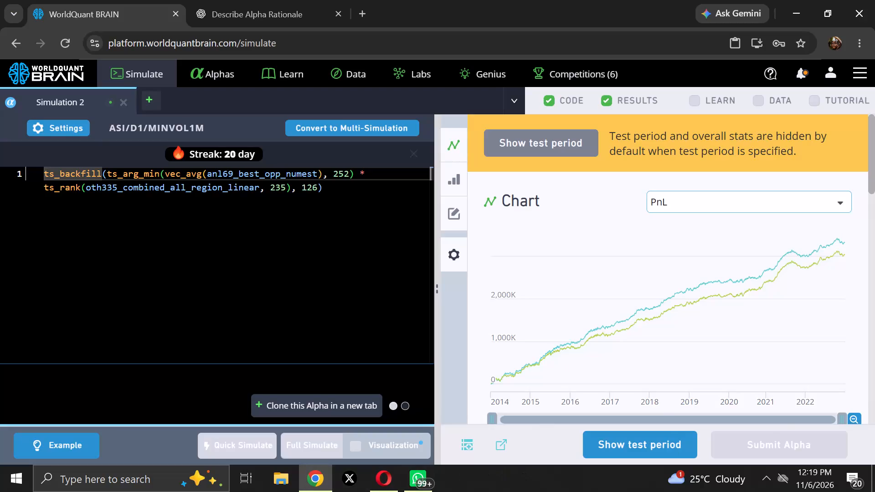
Reveal Simulation 2's test period results and run the Prod Correlation check for the Slow + Fast Factors version.
click(656, 445)
scroll(722, 358, down, 2)
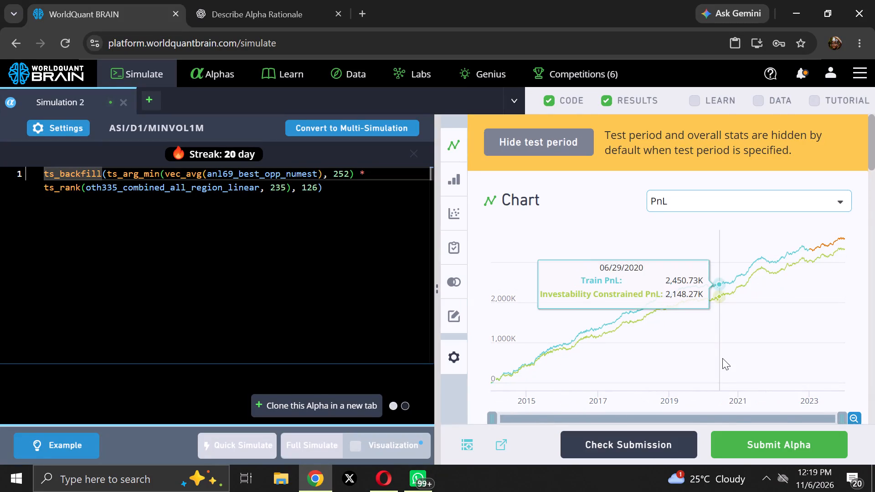
scroll(722, 358, down, 5)
scroll(666, 259, down, 3)
scroll(484, 166, down, 4)
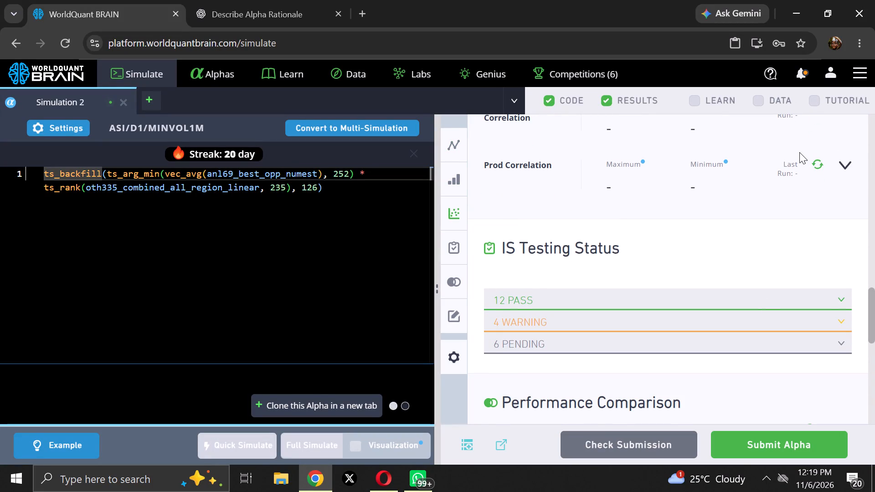
click(815, 167)
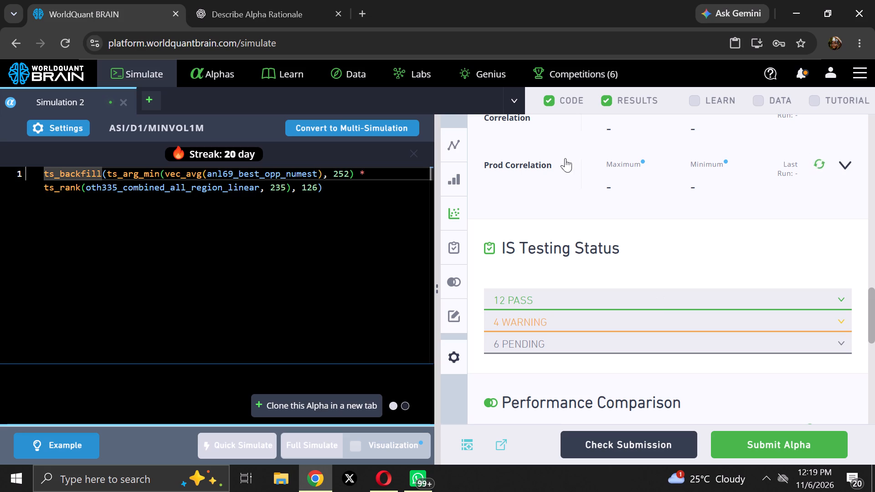
Submit the Simulation 2 alpha with its current Slow + Fast Factors settings.
click(35, 128)
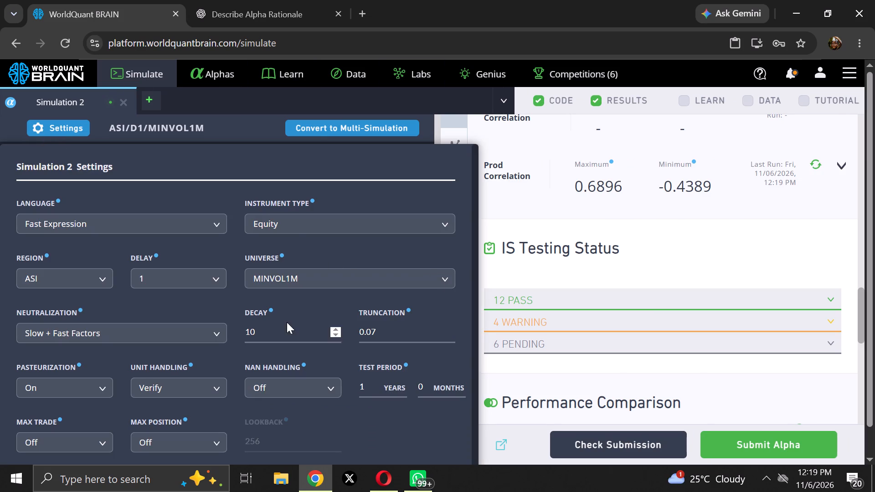
click(745, 445)
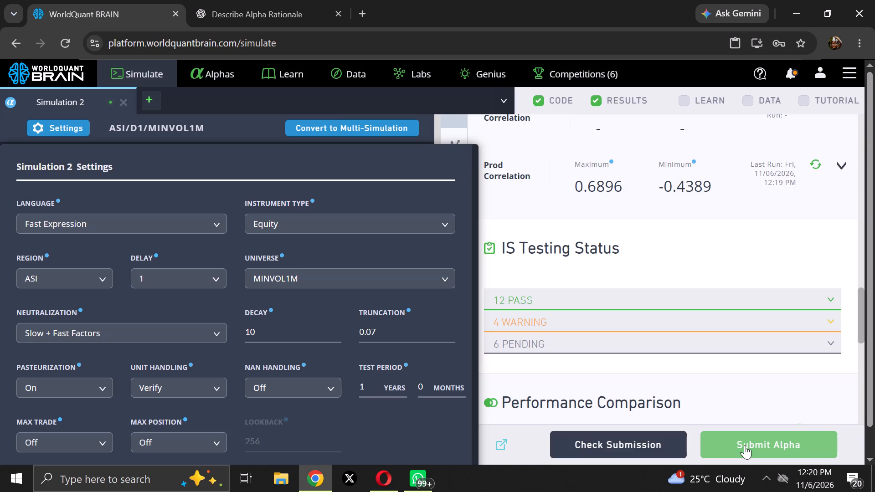
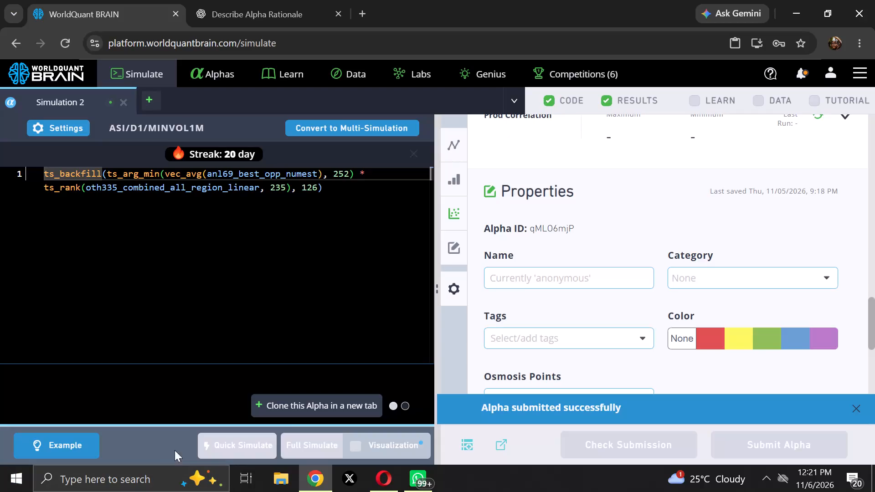
Clone the submitted Simulation 2 alpha into a new simulation tab.
click(295, 402)
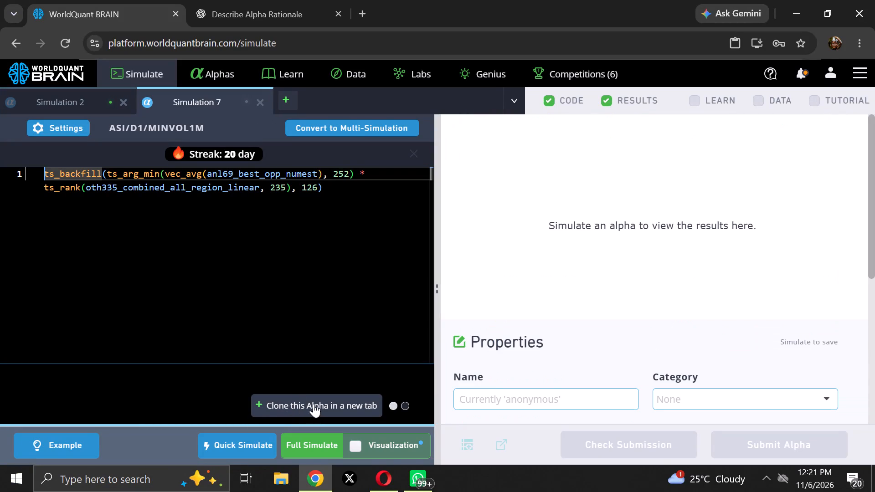
Copy the field name oth335_combined_all_region_linear from the cloned expression and search for it in the ASI, delay 1, MINVOL1M data catalogue.
double_click(139, 182)
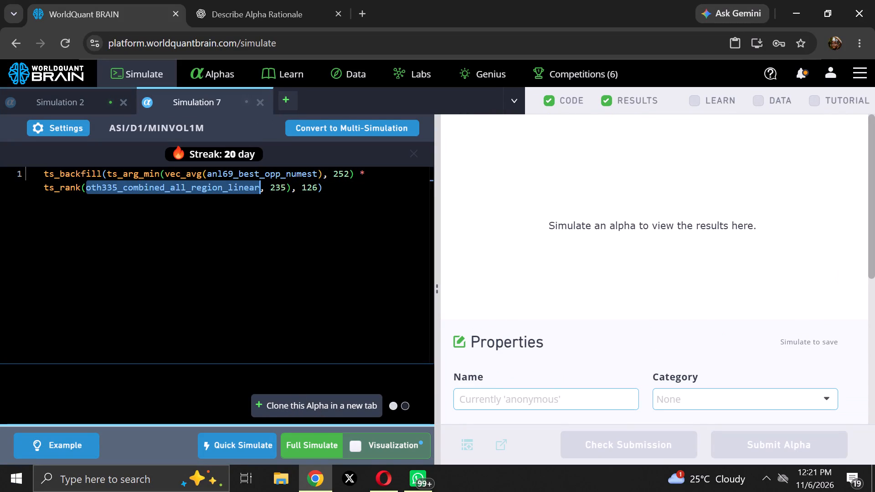
right_click(139, 182)
click(177, 233)
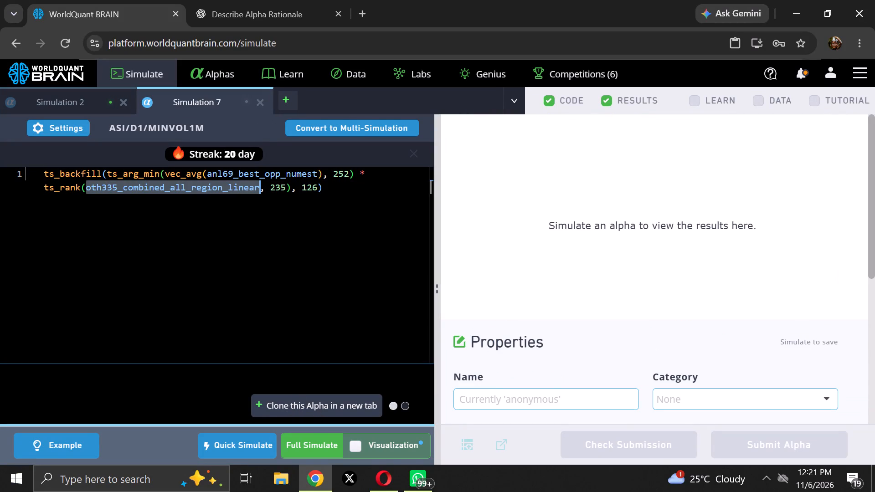
click(328, 73)
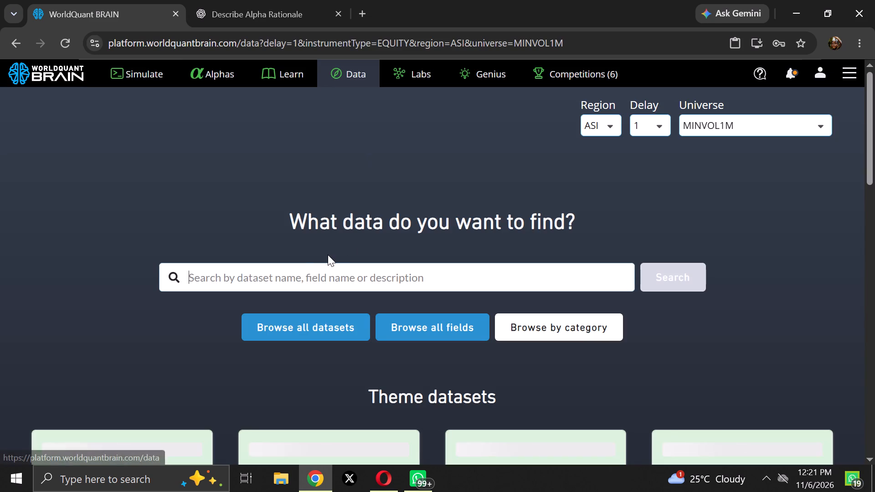
right_click(237, 280)
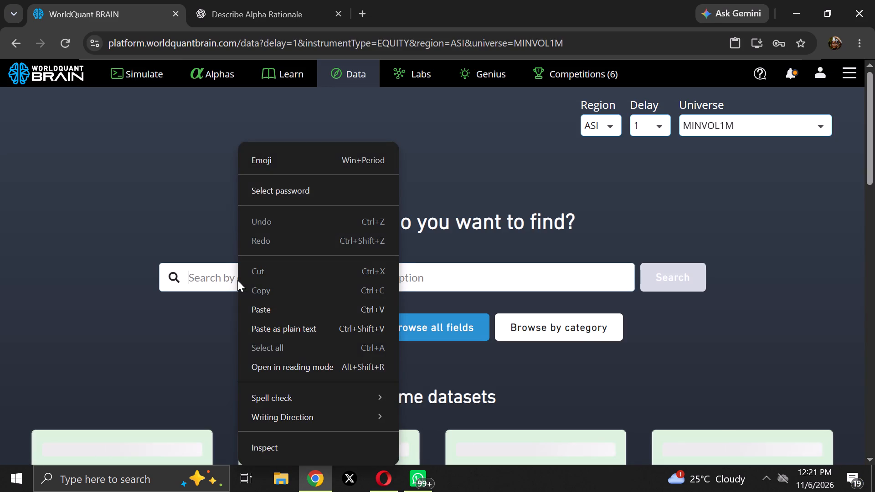
Search the ASI, delay 1, MINVOL1M data catalogue for the field oth335_combined_all_region_linear.
click(276, 309)
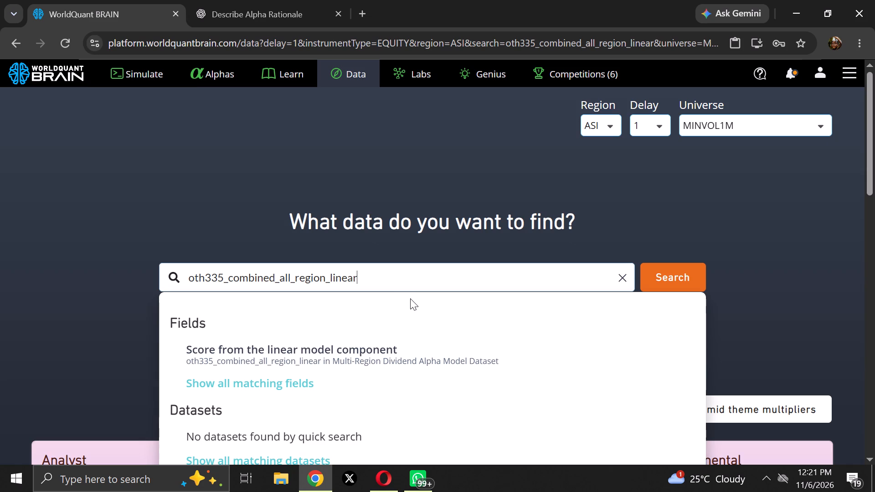
click(681, 274)
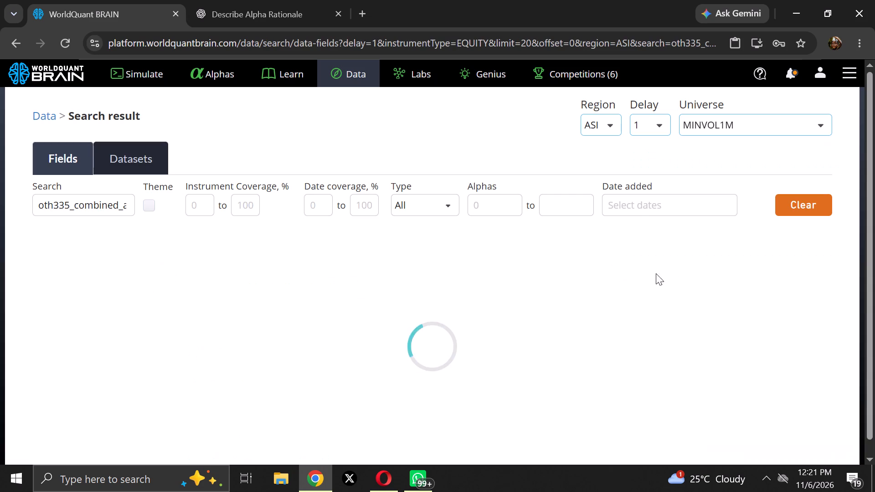
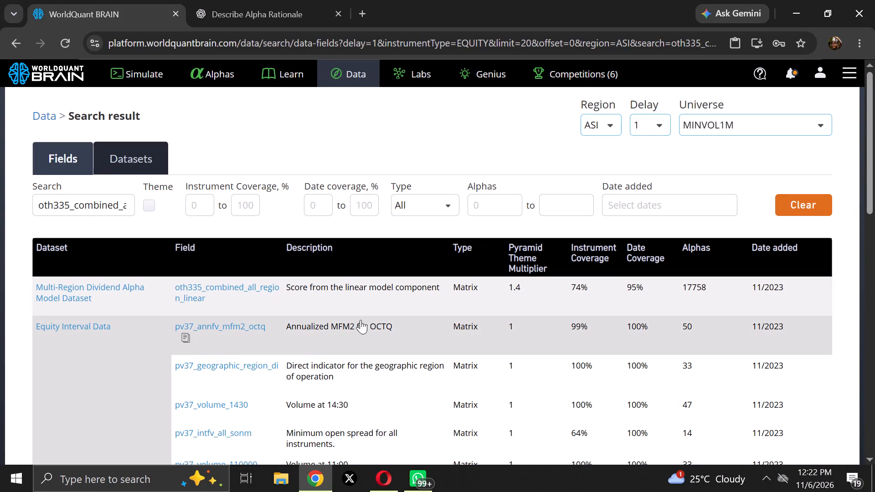
Replace oth335_combined_all_region_linear with pv37_annfv_mfm2_octq from the Equity Interval Data dataset inside the ts_rank term of Simulation 7.
click(187, 337)
scroll(204, 312, up, 2)
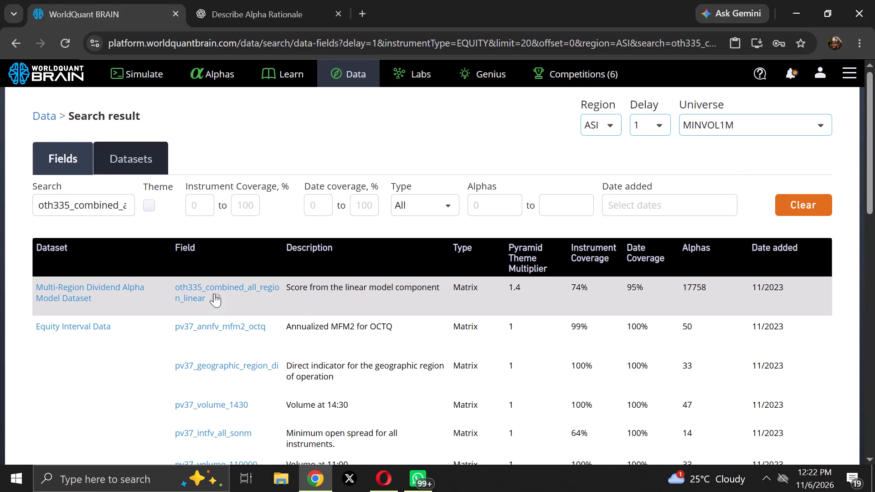
scroll(214, 293, up, 1)
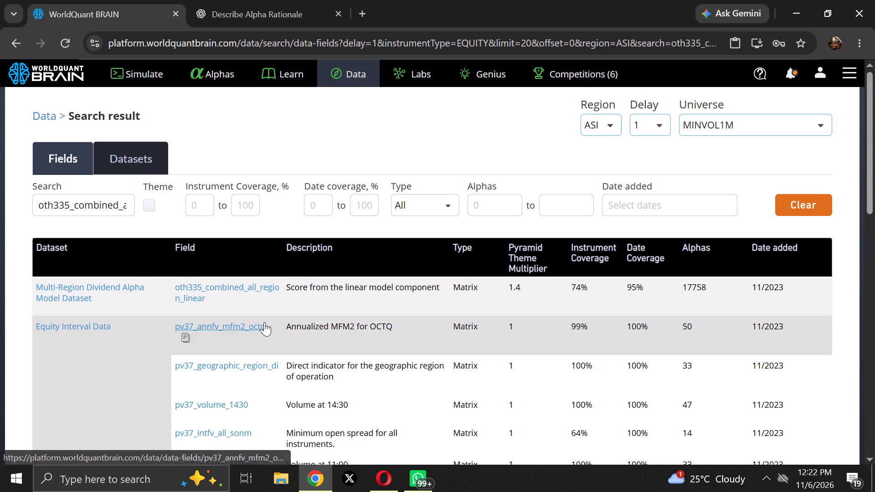
scroll(264, 322, down, 3)
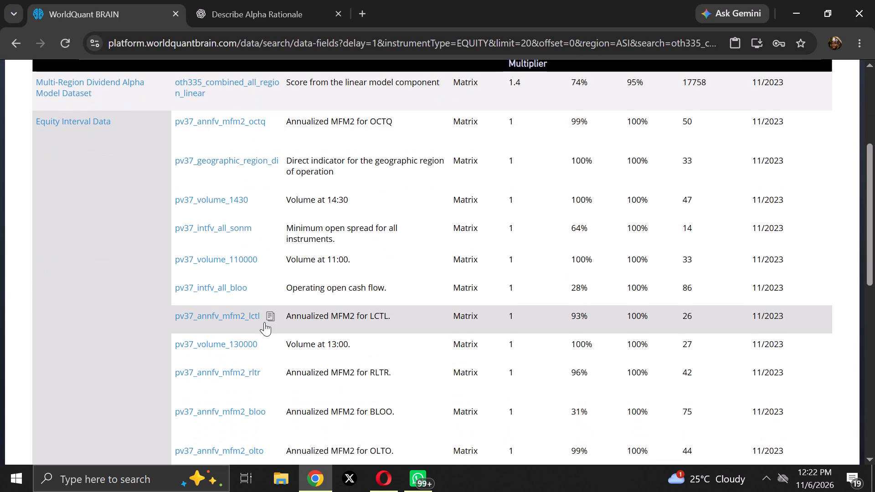
scroll(237, 295, up, 6)
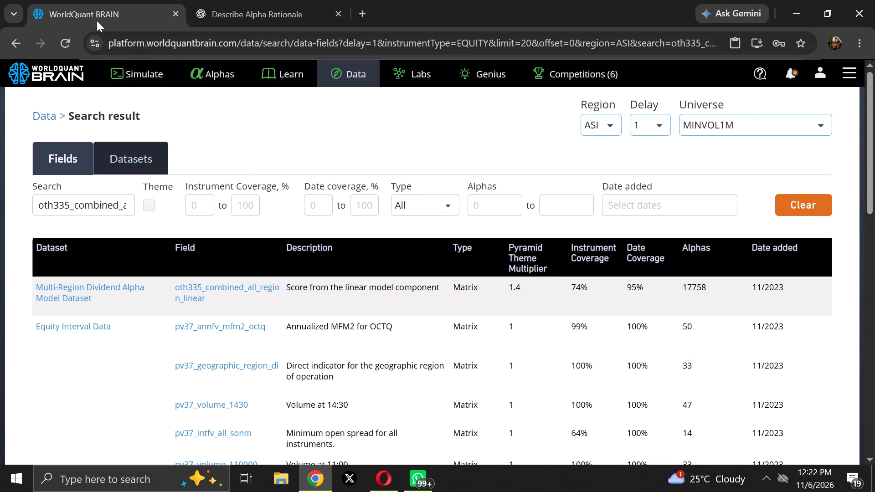
click(149, 68)
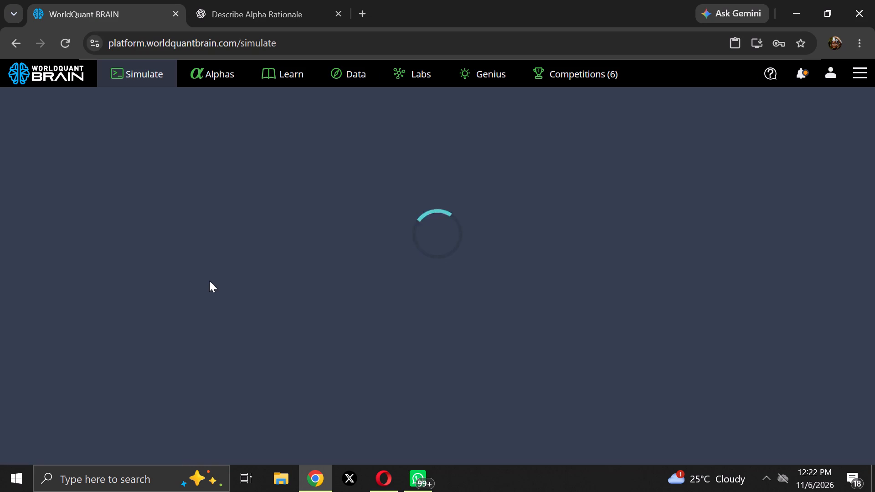
double_click(150, 192)
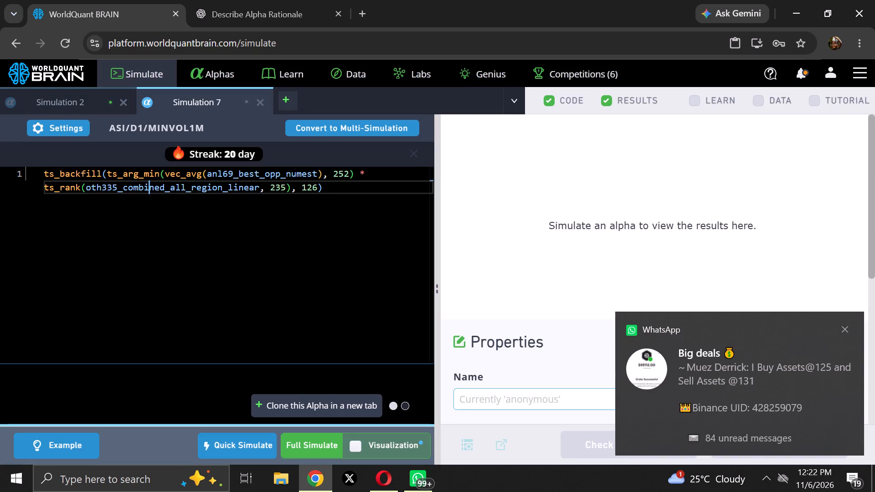
key(BackSpace)
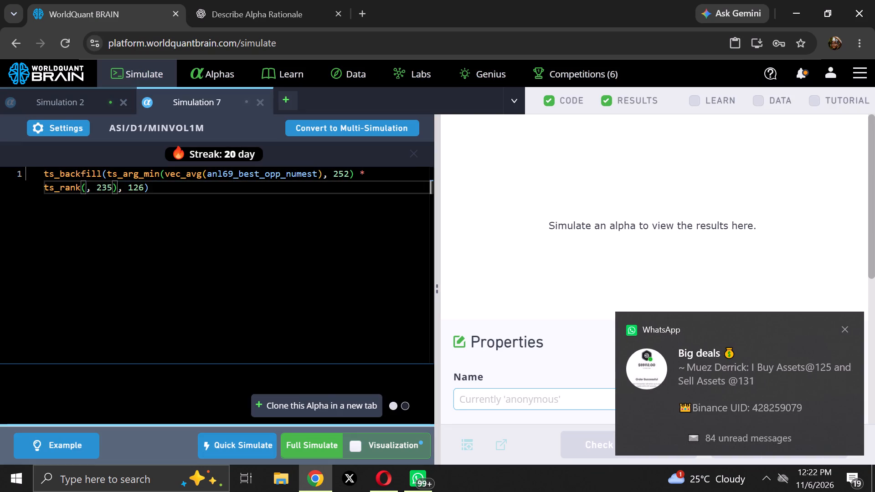
right_click(83, 189)
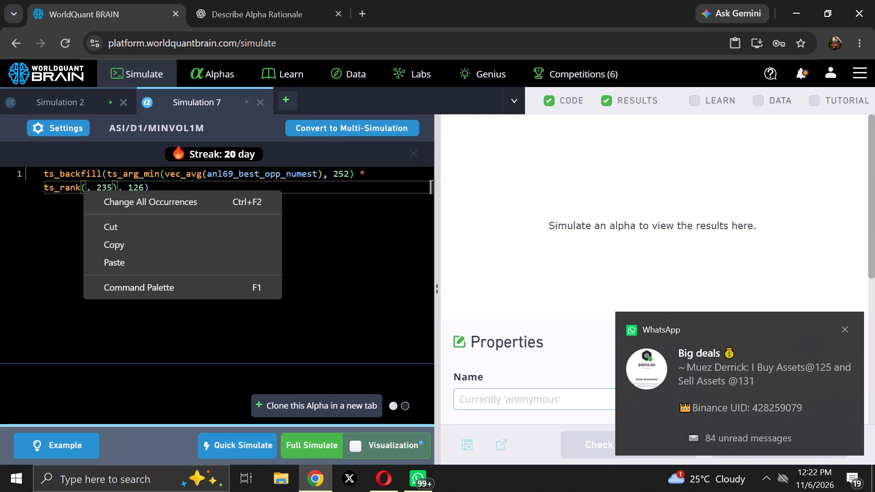
click(150, 269)
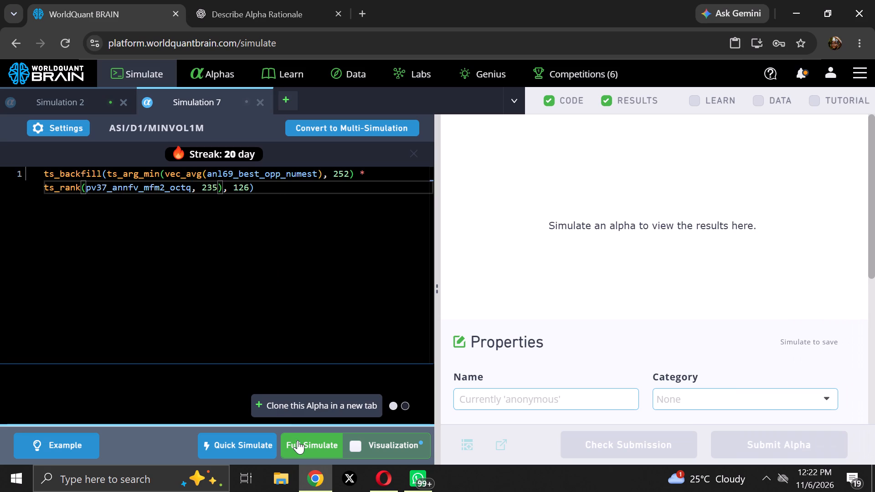
Run the full simulation of Simulation 7 with the pv37_annfv_mfm2_octq field.
click(294, 440)
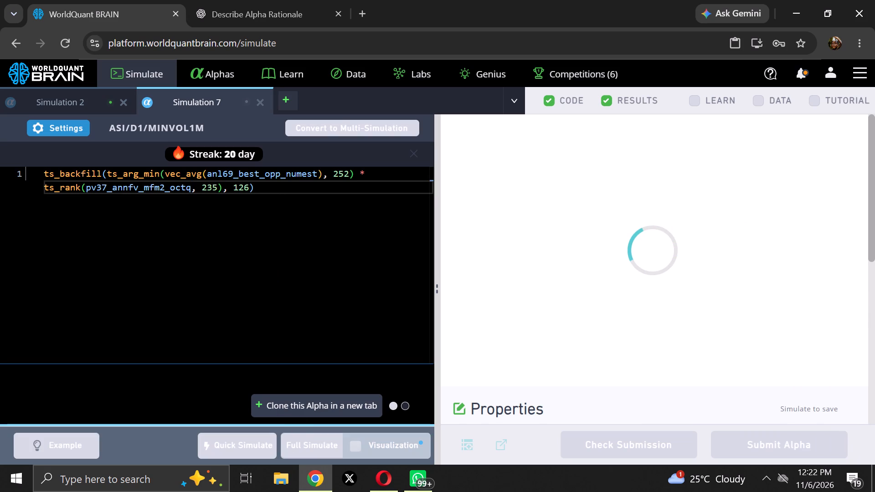
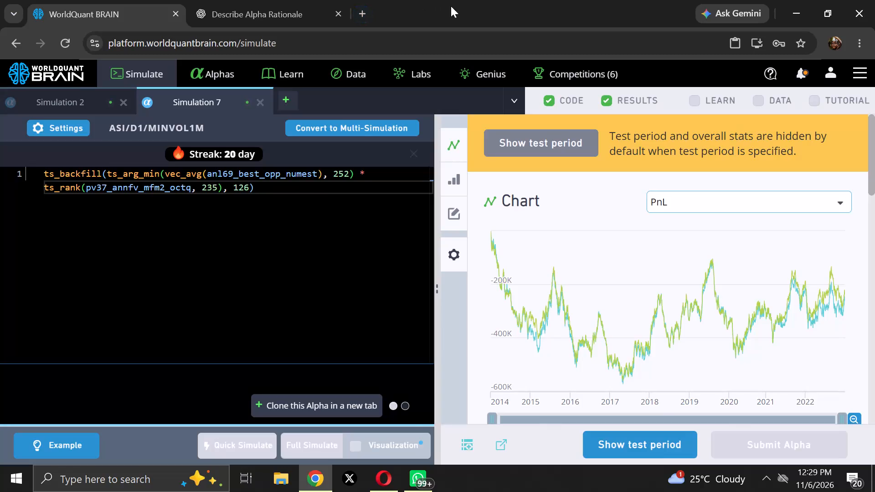
Show the test period for the ASI/D1/MINVOL1M alpha in Simulation 7 and review its yearly aggregate data and IS testing status.
click(617, 449)
scroll(613, 376, down, 6)
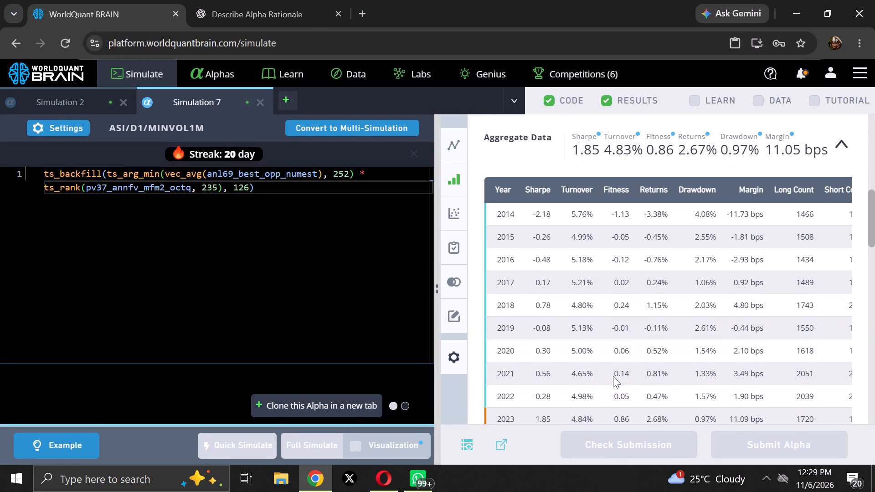
scroll(613, 376, down, 8)
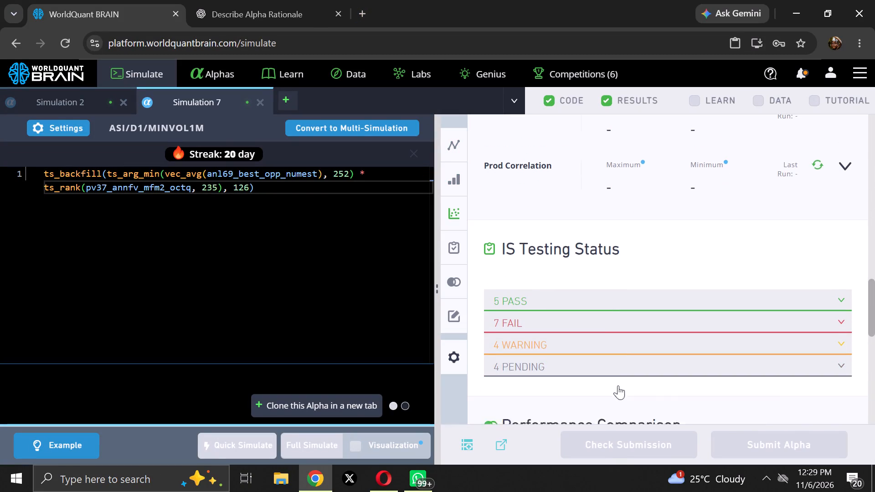
List the failed IS tests for the Simulation 7 alpha.
click(529, 265)
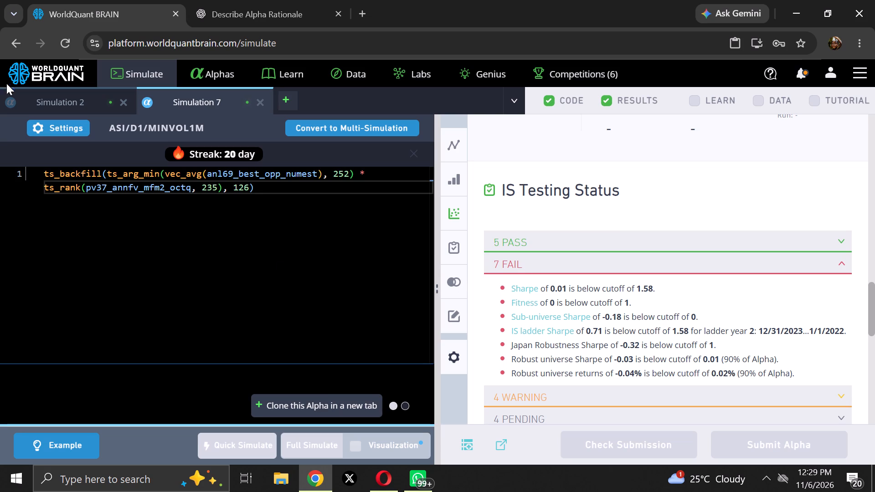
Change Simulation 7's neutralization to Fast Factors, apply the settings and run a full simulation of the alpha.
click(68, 128)
scroll(219, 267, down, 1)
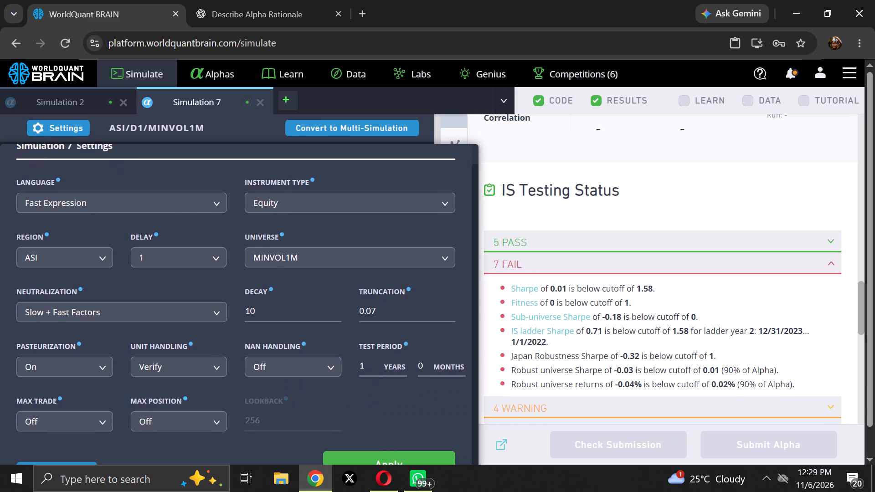
click(173, 312)
click(113, 418)
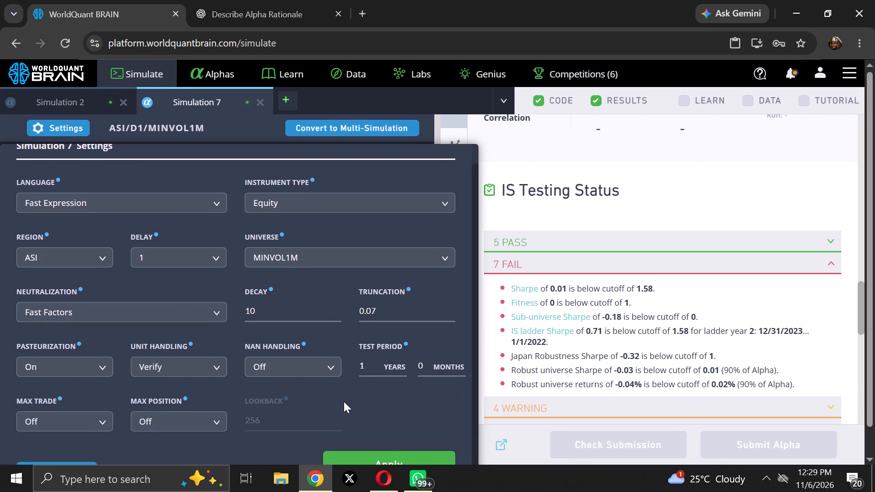
scroll(367, 408, down, 3)
click(379, 438)
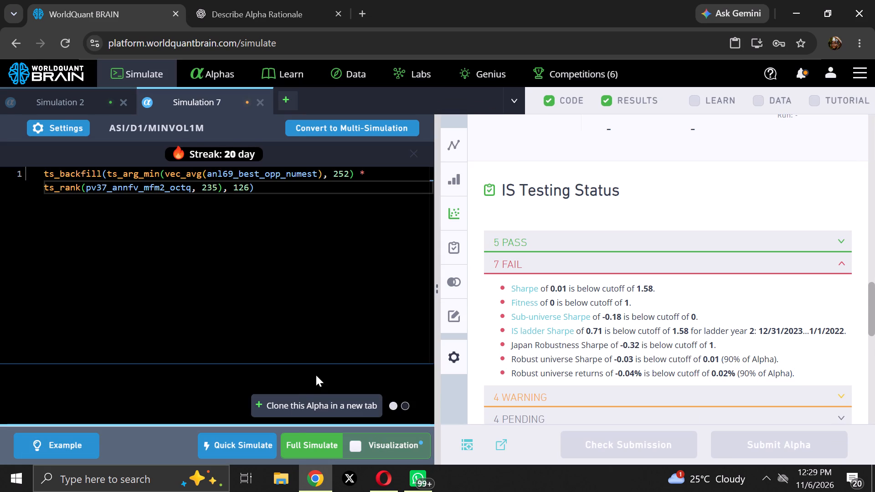
click(293, 433)
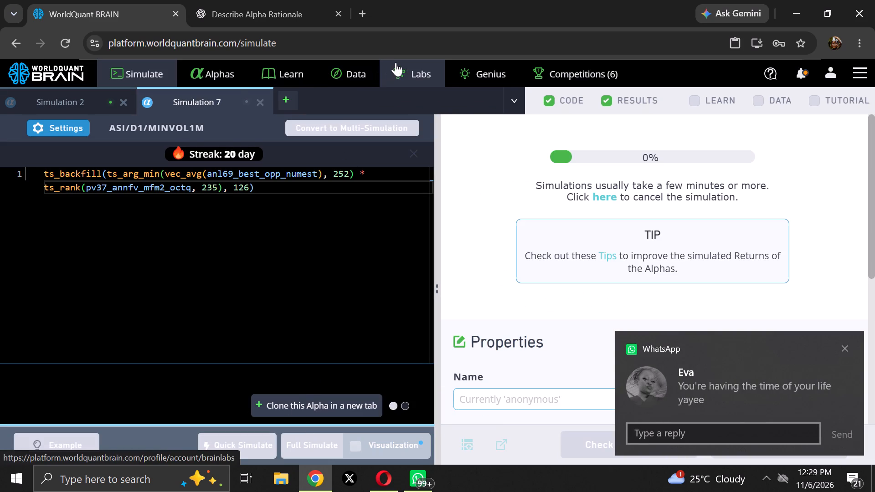